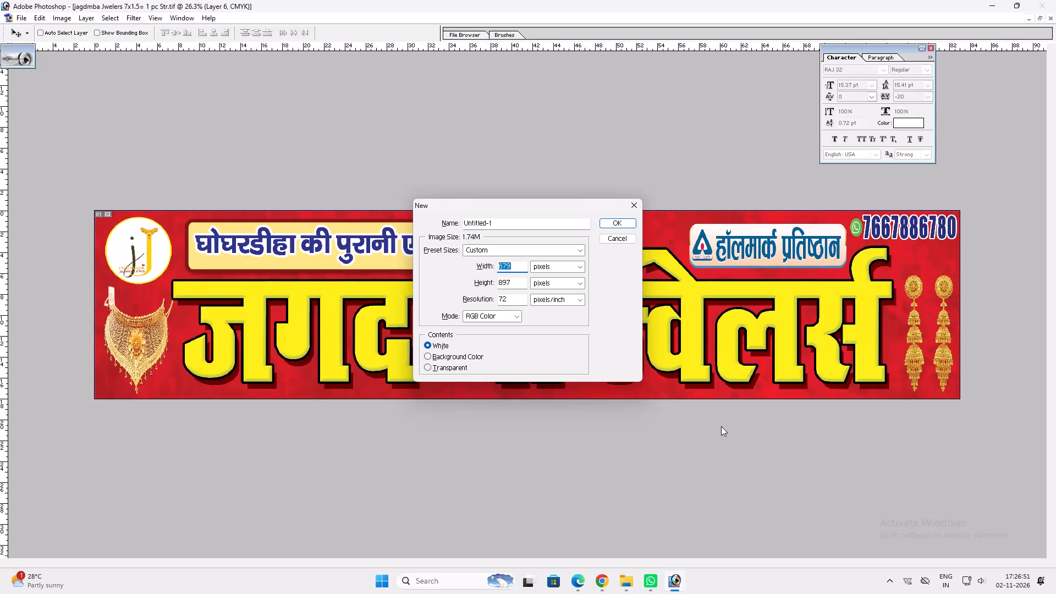
Create a new CMYK document with a width of 9.5 inches and a height of 91 pixels.
key("Tab")
key("Tab")
type("91")
key("shift+Tab")
key("shift+Tab")
key("Tab")
key("Tab")
key("Tab")
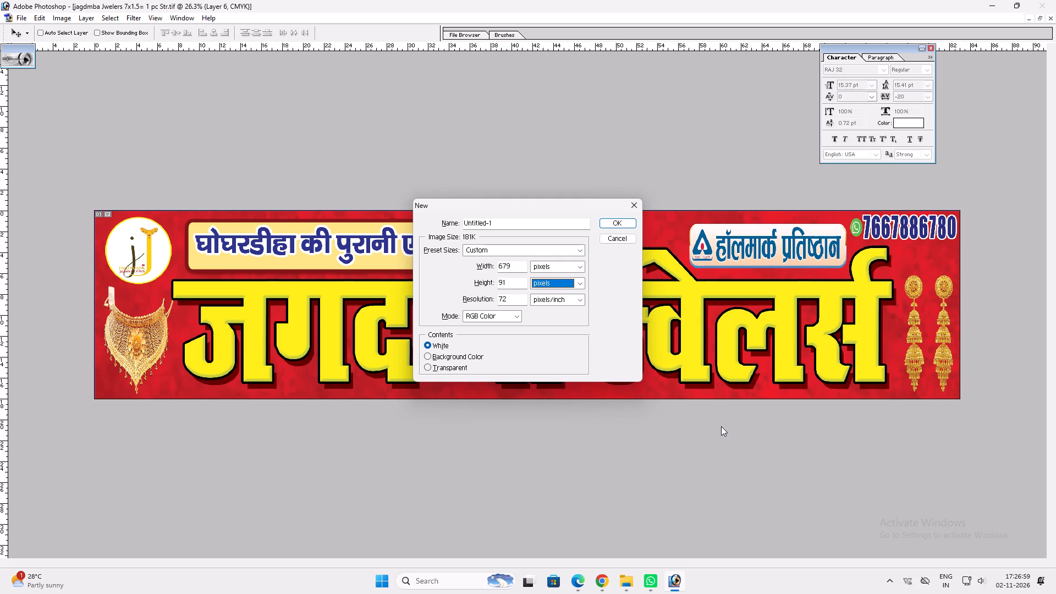
key("shift+Tab")
key("shift+Tab")
key("shift+Tab")
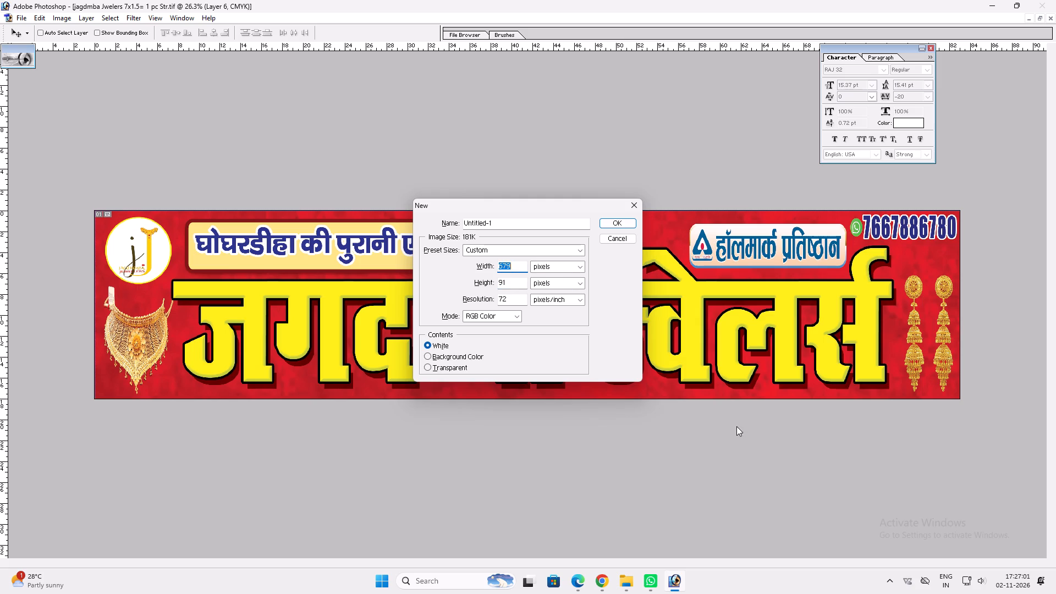
type("9.5")
key("Tab")
key("Right")
key("Tab")
key("Tab")
key("Tab")
key("Tab")
key("Tab")
key("Right")
key("Return")
key("v")
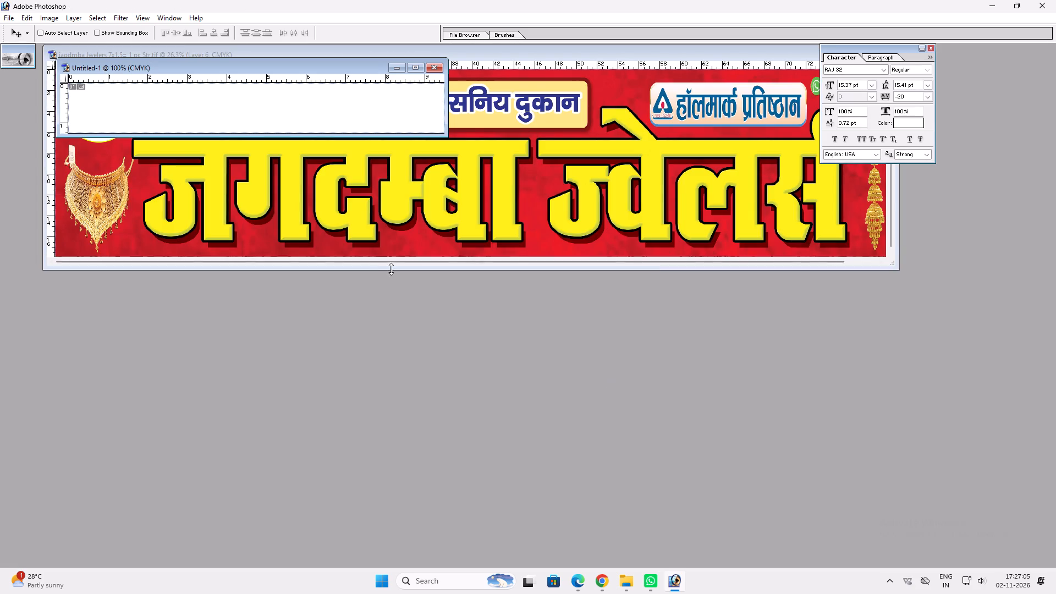
Resize the new blank image to 9.5 inches wide and 91 inches high without constraining proportions.
left_click(413, 73)
key("ctrl+0")
key("alt+i")
key("alt+i")
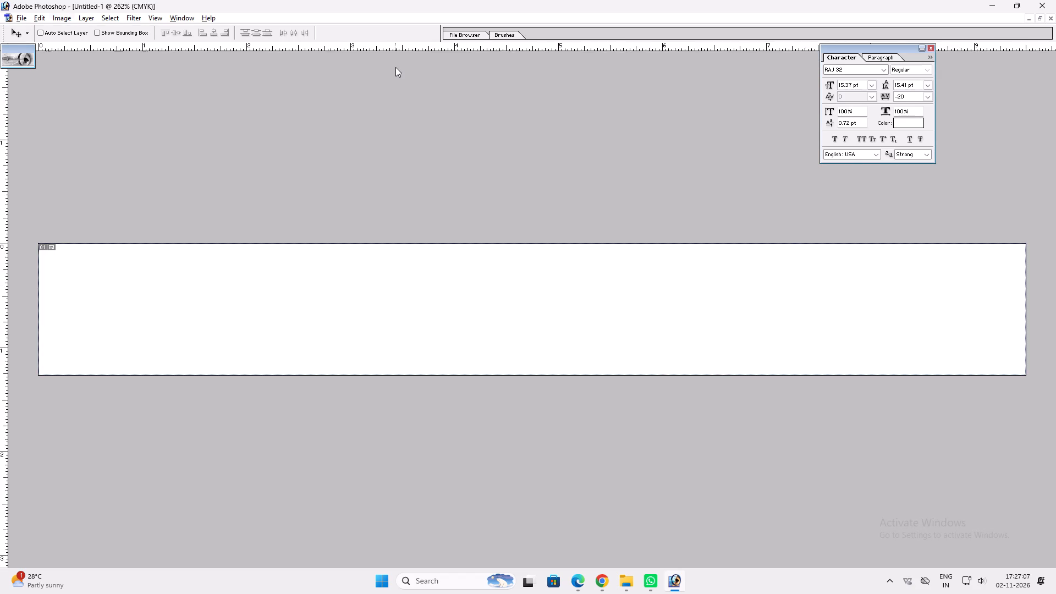
key("Tab")
key("Tab")
key("Tab")
key("Tab")
type("9.5")
key("Tab")
key("Tab")
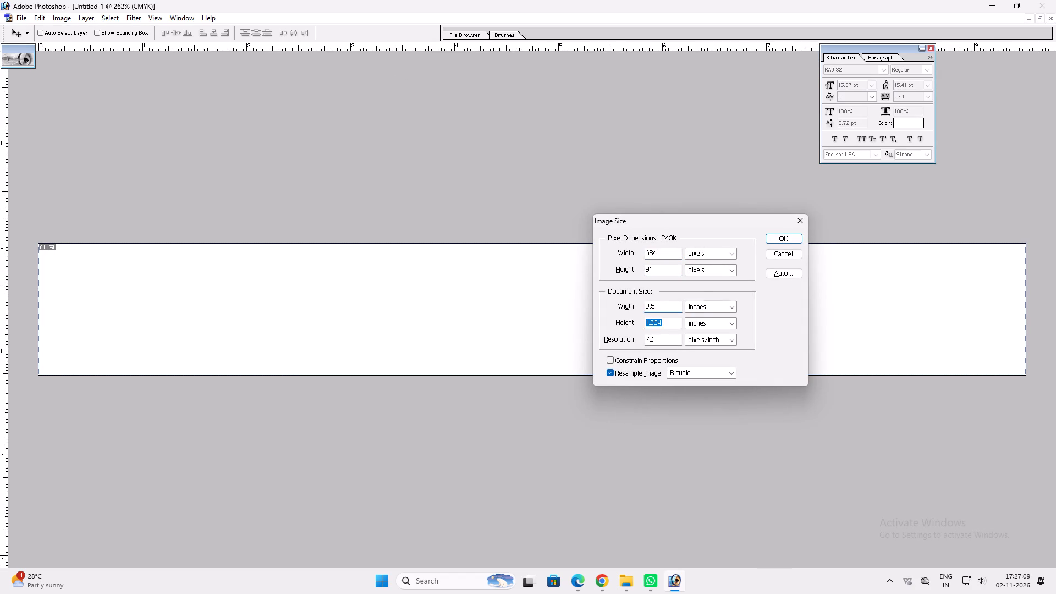
key("9")
key("Tab")
key("Tab")
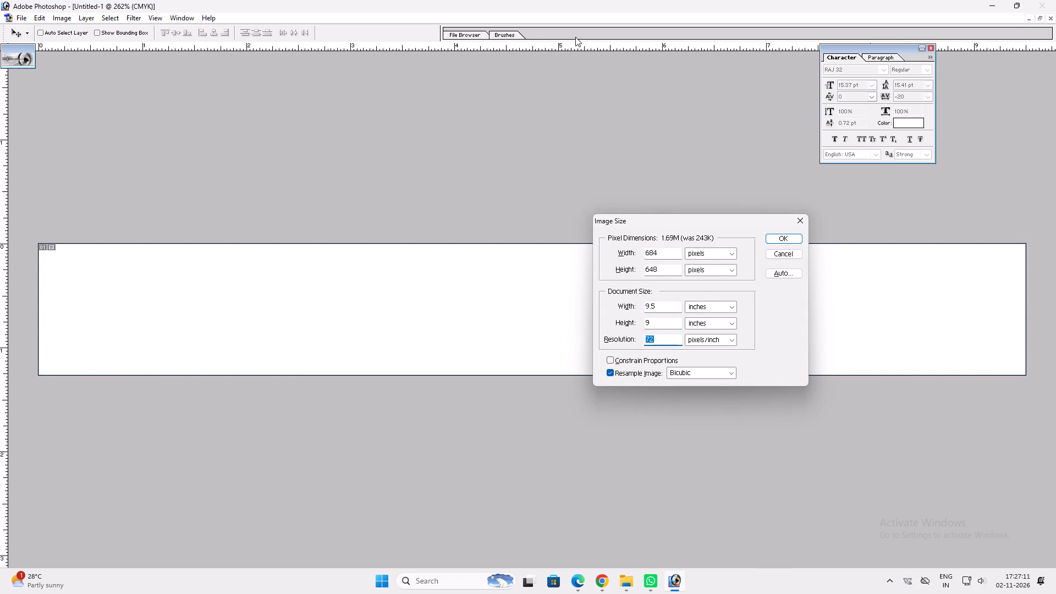
key("shift+Tab")
key("shift+Tab")
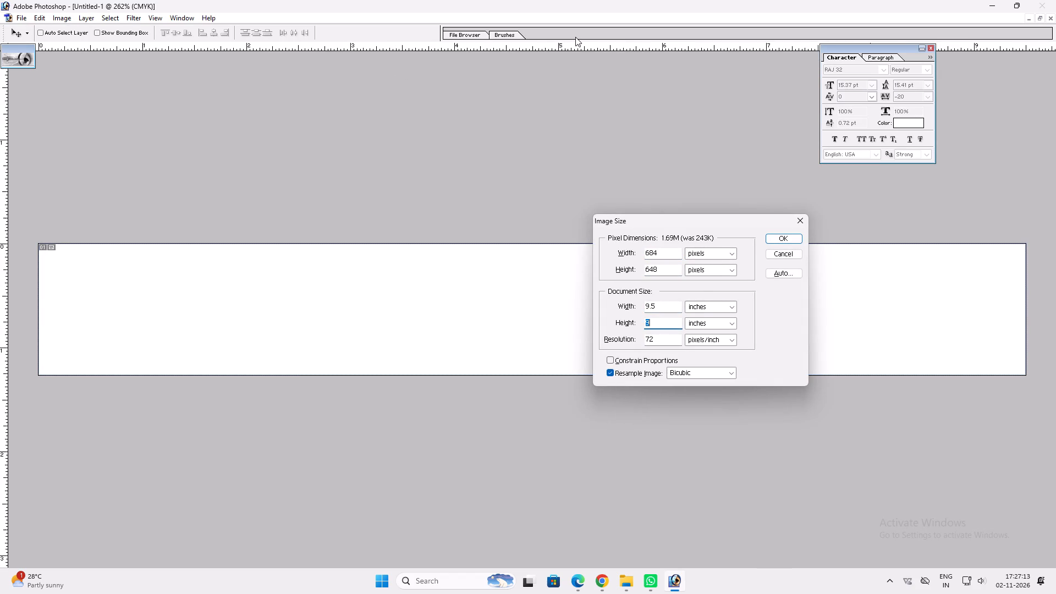
type("108")
key("Tab")
key("shift+Tab")
type("91")
key("Return")
Copy the red textured background layer from the jagdmba Jwelers banner into the new narrow document.
key("ctrl+0")
key("space")
key("ctrl+plus")
key("ctrl+plus")
key("ctrl+plus")
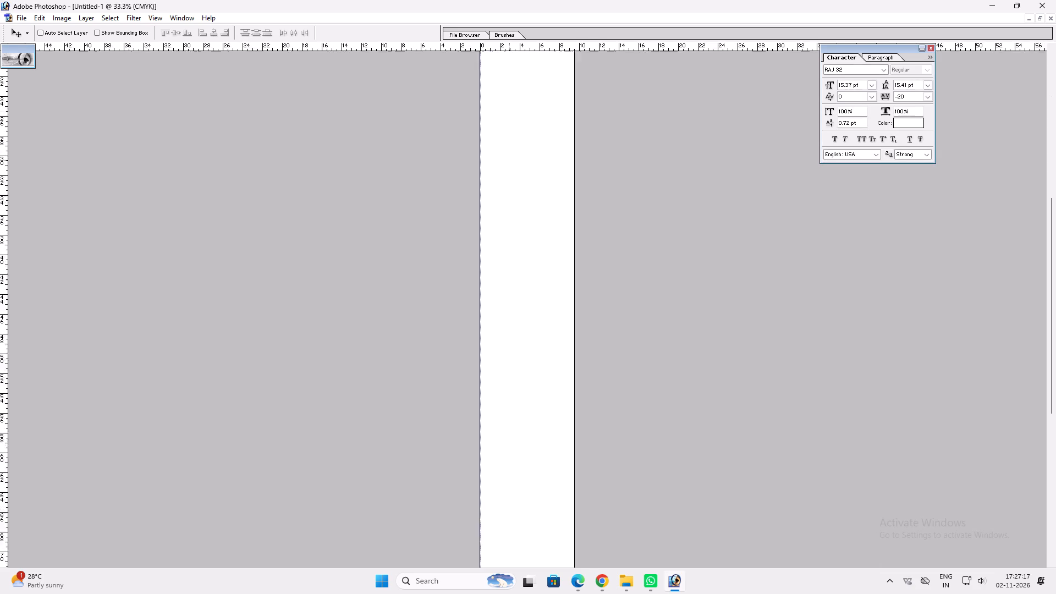
key("space")
right_click(508, 159)
left_click_drag(514, 162, 531, 169)
key("v")
right_click(533, 173)
left_click(535, 161)
type("fff")
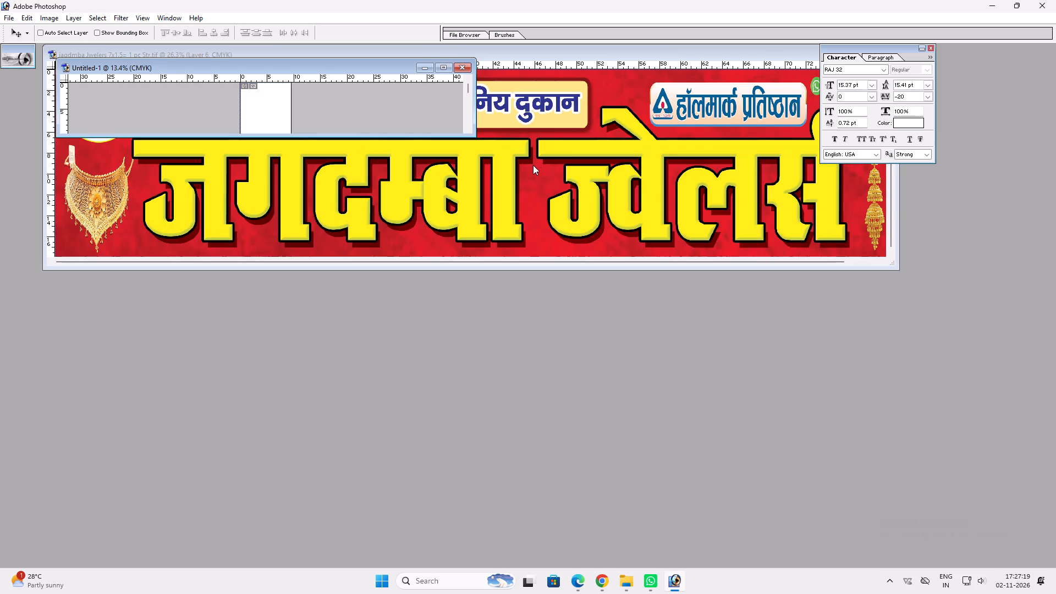
left_click(533, 165)
left_click_drag(494, 53, 532, 251)
left_click(659, 301, "ctrl")
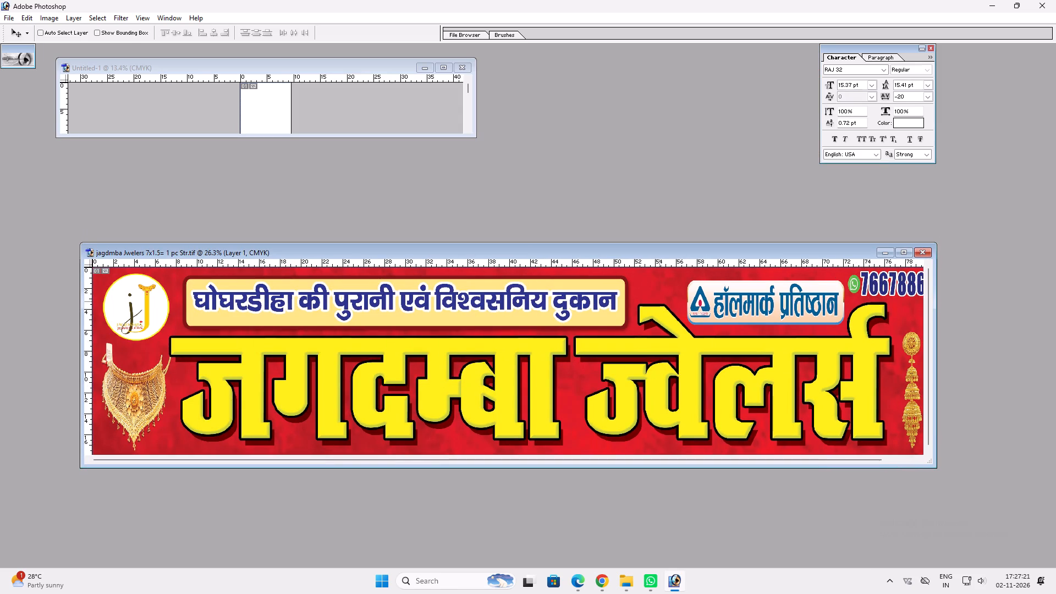
left_click_drag(661, 297, 326, 100)
key("v")
double_click(311, 64)
Rotate the copied red background layer 90 degrees so its long side runs along the strip.
key("ctrl+t")
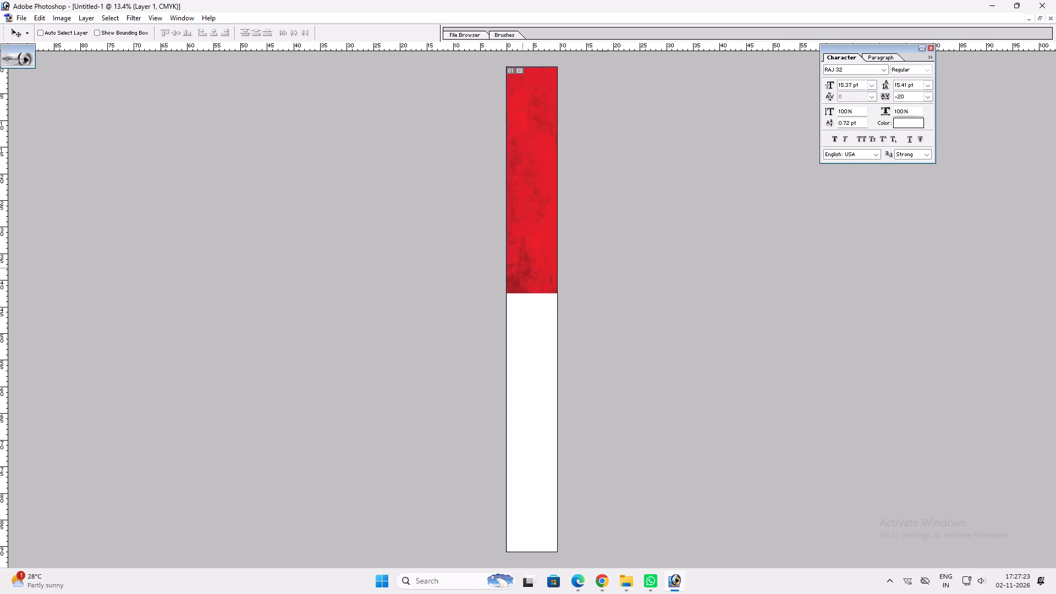
right_click(524, 266, "ctrl")
left_click(566, 380)
key("Return")
Move the rotated red background down until it covers the whole strip to its bottom edge.
key("v")
left_click_drag(549, 367, 543, 422)
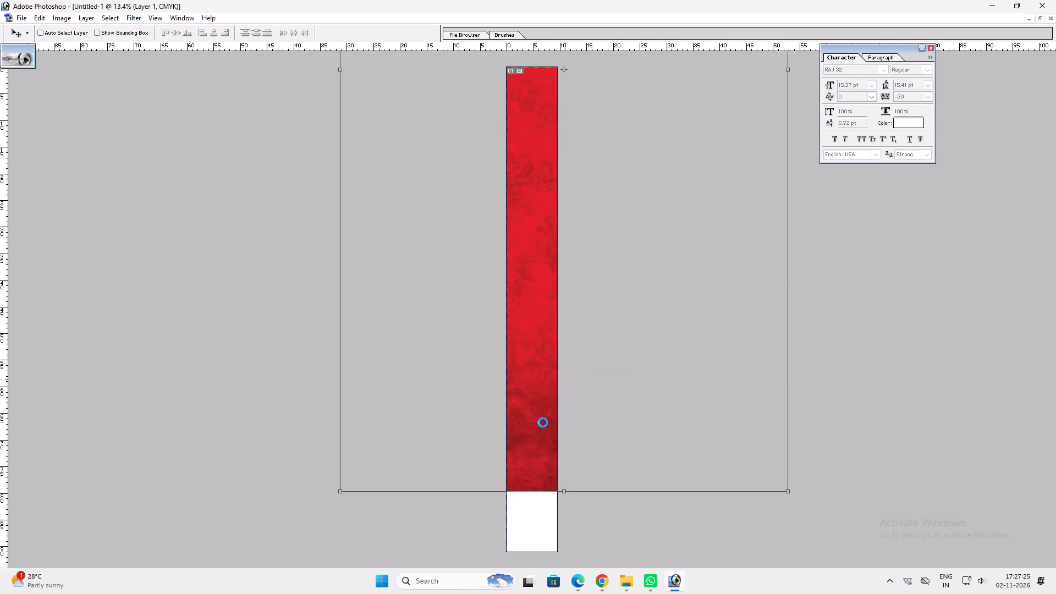
left_click_drag(543, 422, 540, 489)
left_click(538, 419)
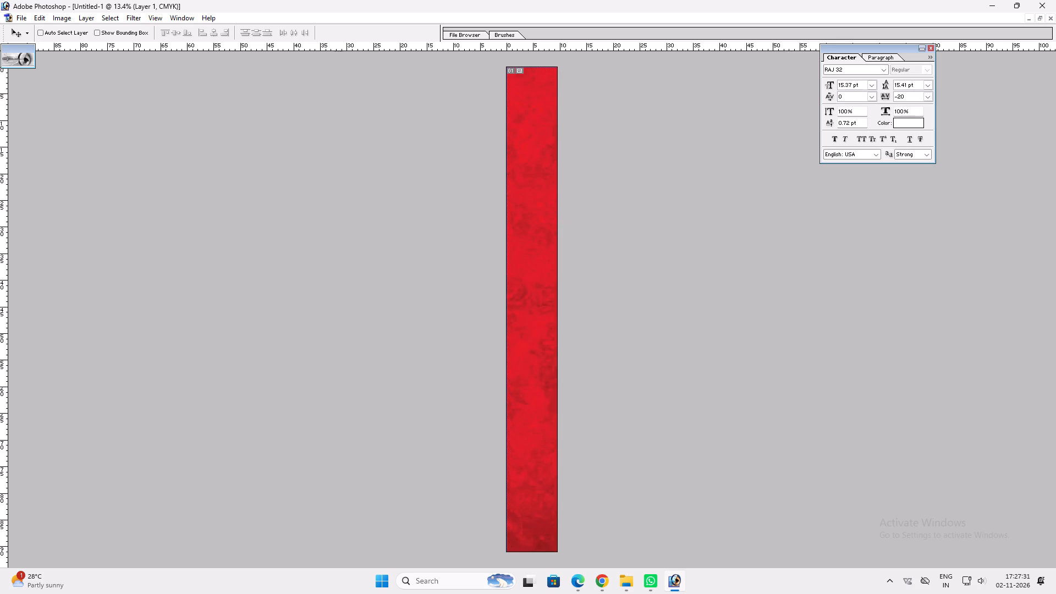
key("v")
key("v")
Switch to File Explorer, open the 2026 folder on Local Disk (H:) and start a search in it.
left_click(623, 584)
left_click(503, 540)
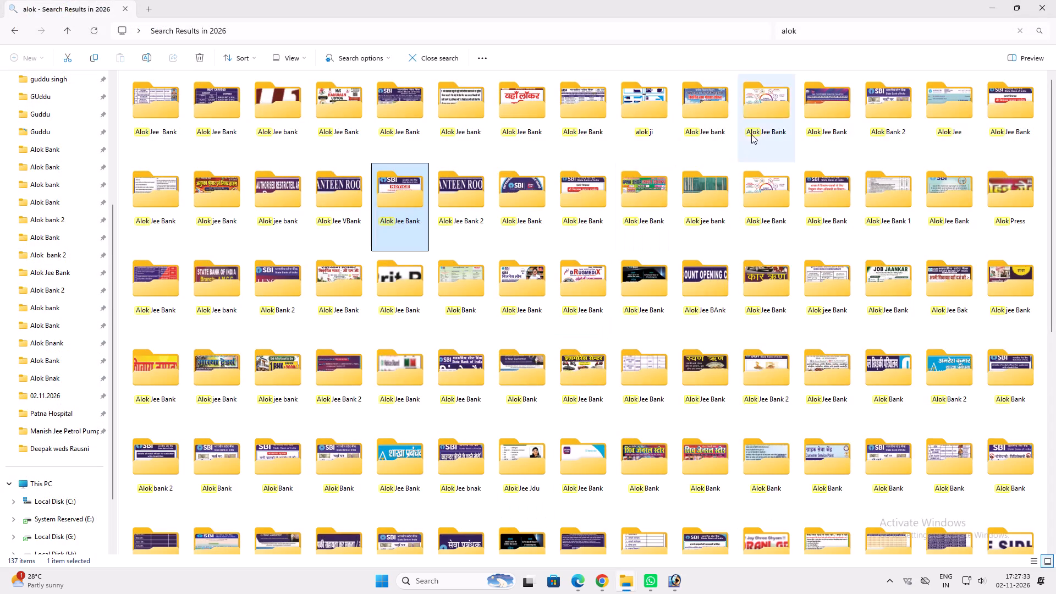
scroll(70, 522, "down", 2)
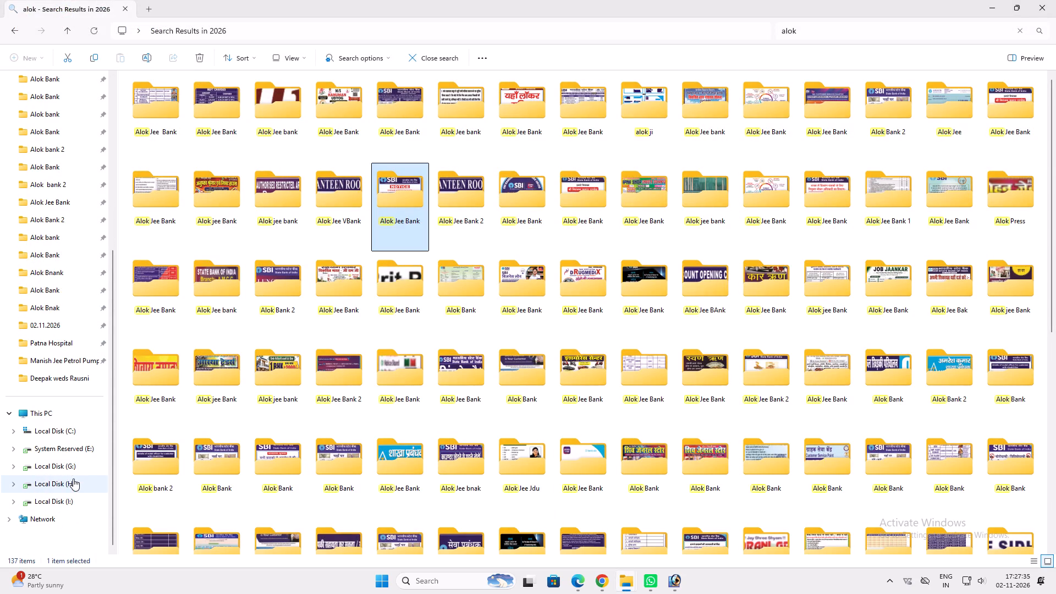
left_click(73, 479)
double_click(139, 120)
left_click(804, 36)
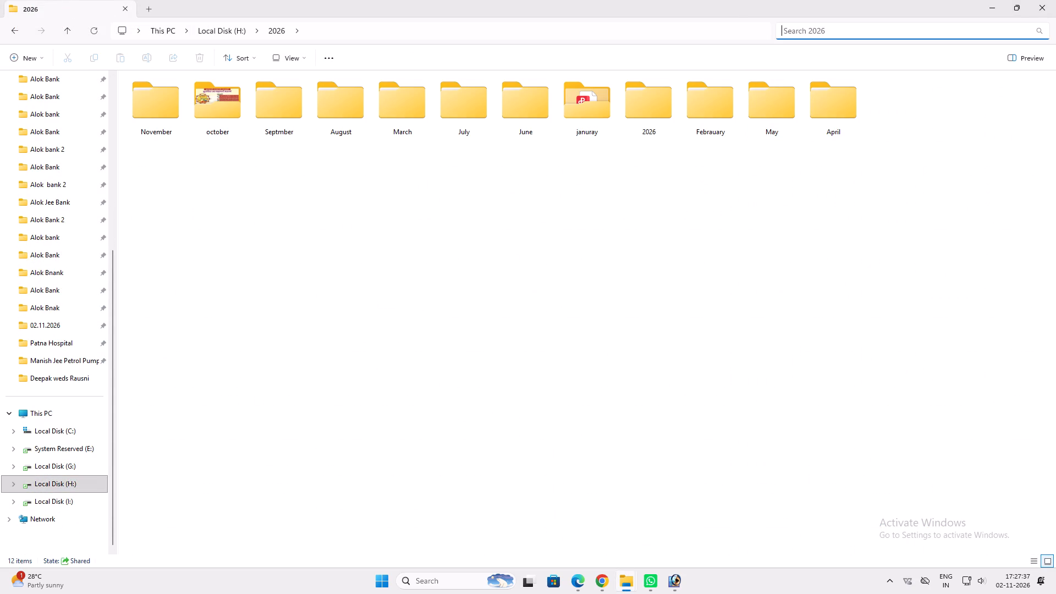
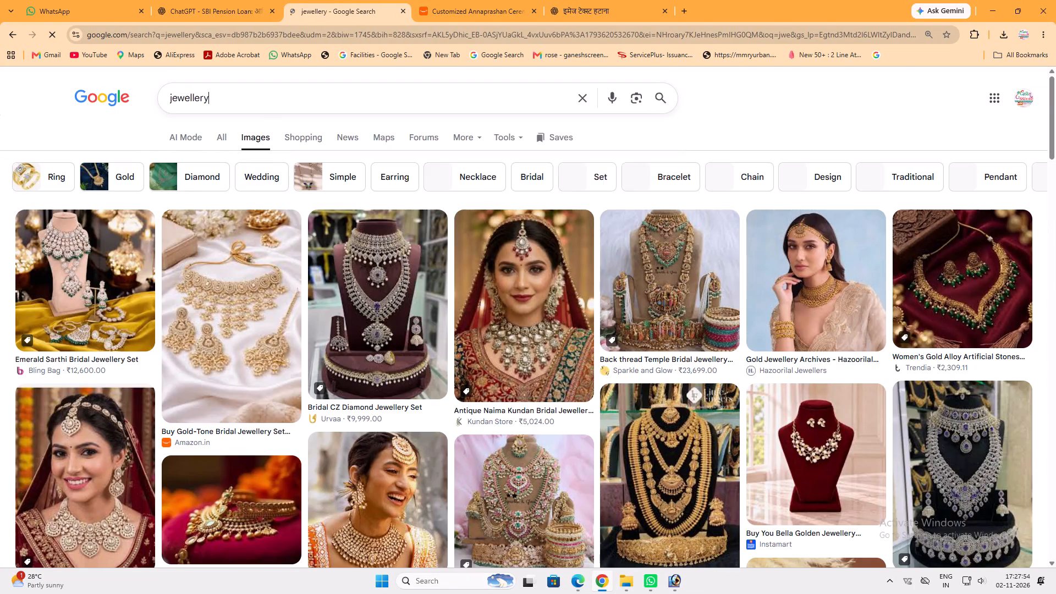
Search Google Images for "jewellery png", refining the query to "jewellery gold png".
key("space")
type("png")
key("space")
key("Return")
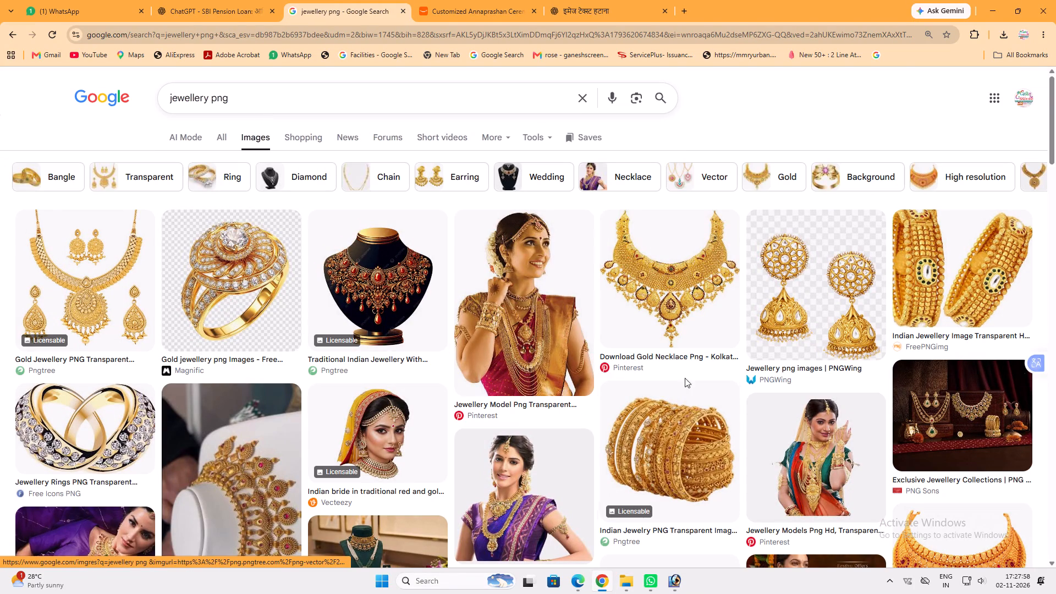
left_click(210, 101)
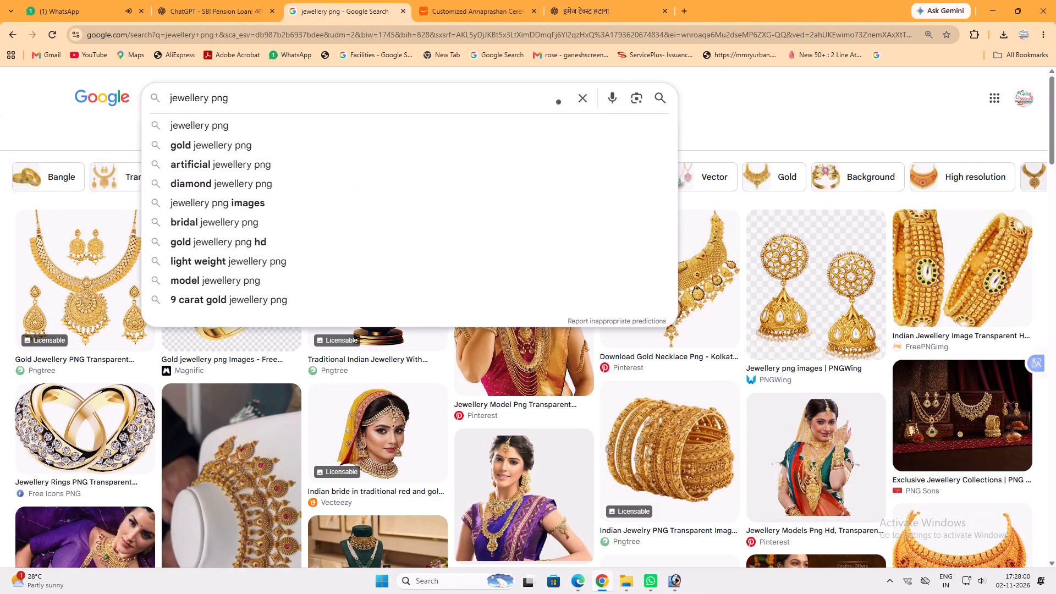
key("space")
type("gol")
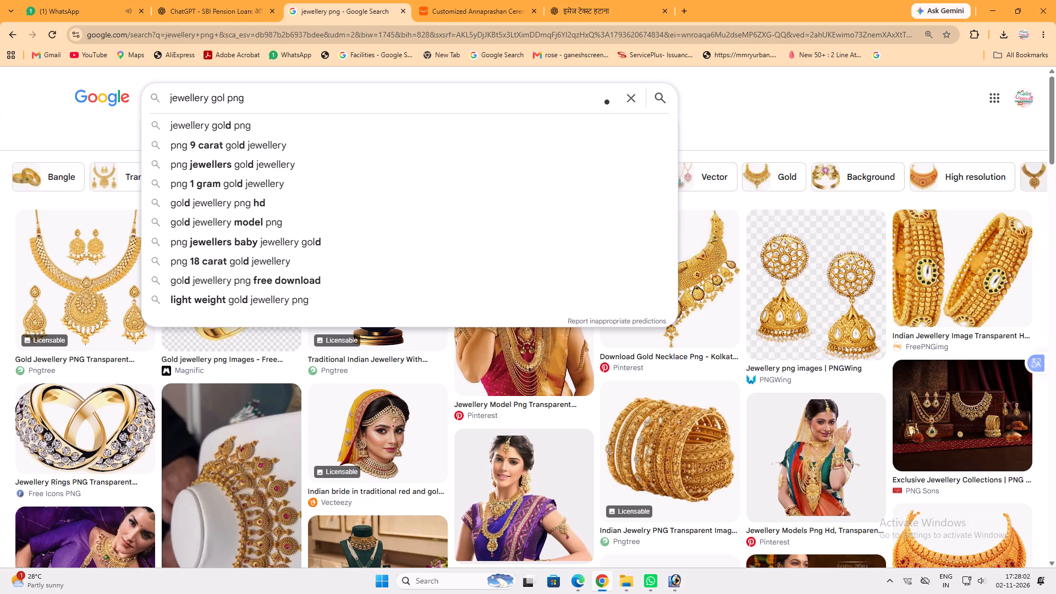
key("d")
key("Return")
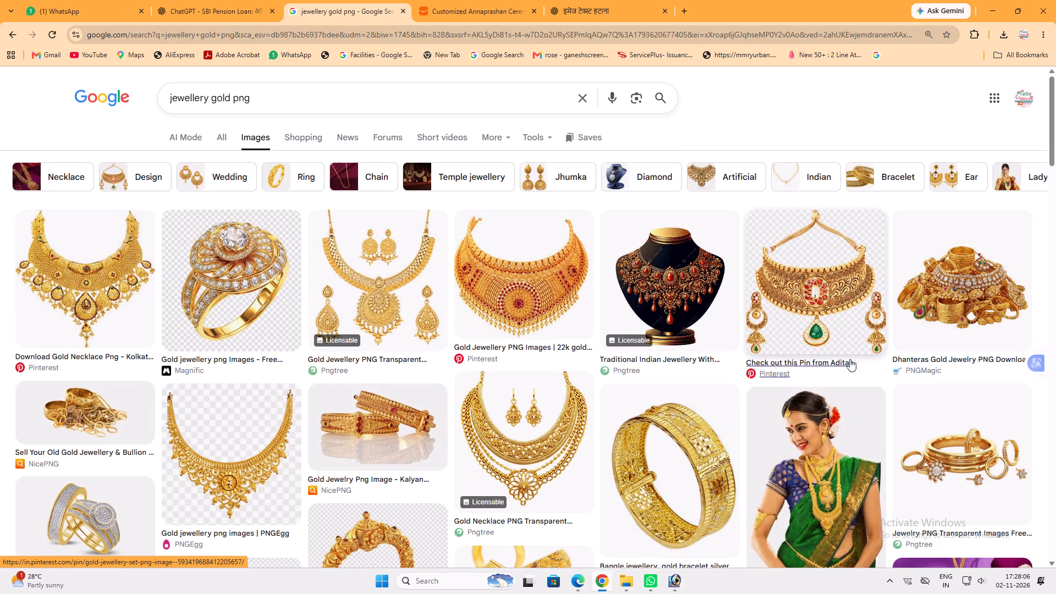
Copy the PNGitem diamond and gold rings image from the results, paste it into the Photoshop strip and bring it to the front.
left_click(136, 509)
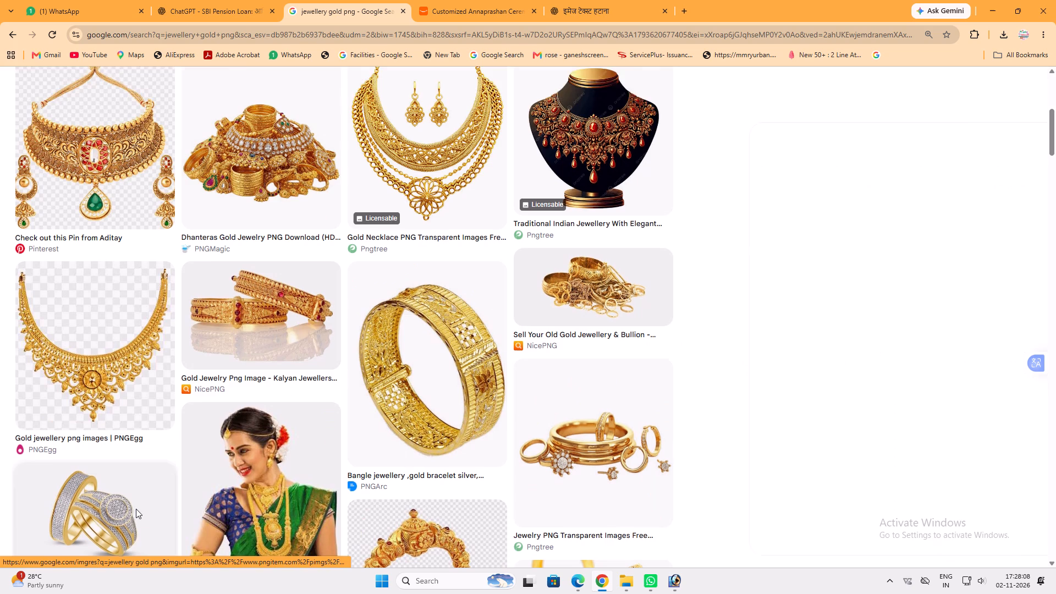
right_click(857, 254)
left_click(923, 430)
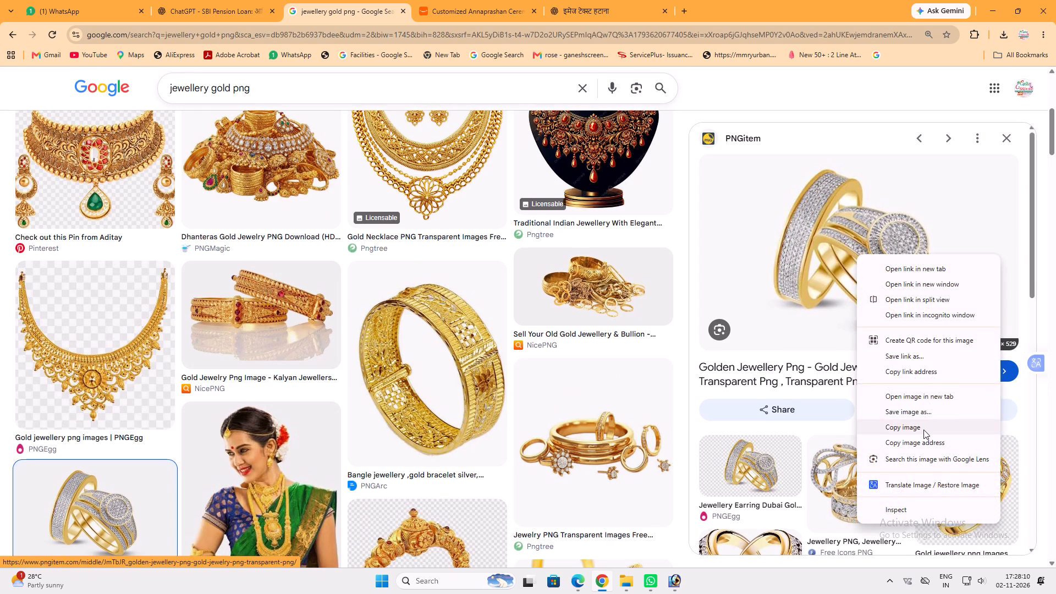
left_click(669, 576)
key("ctrl+v")
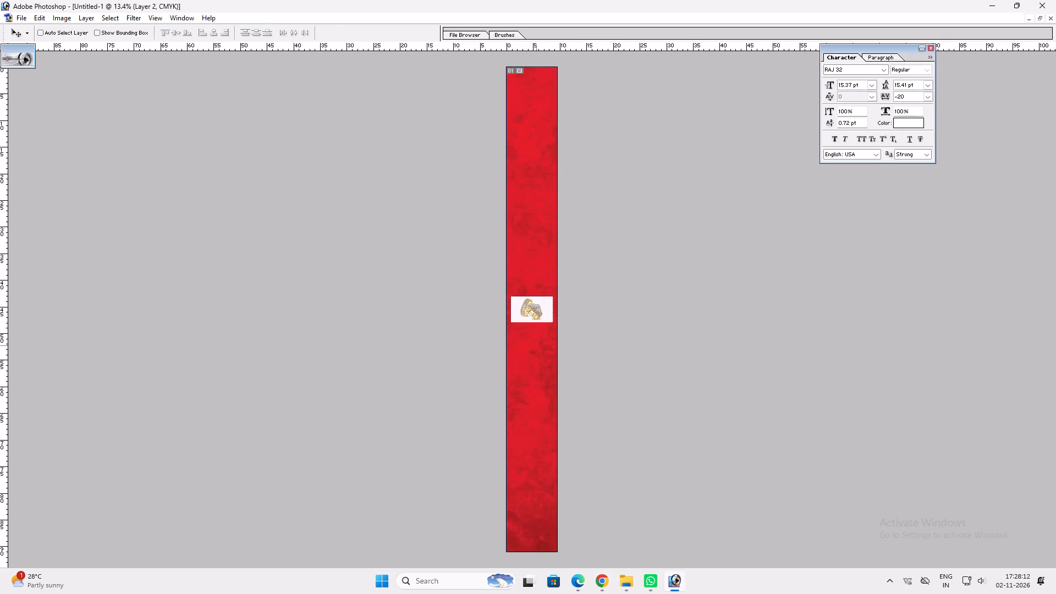
key("ctrl+shift+bracketright")
Remove the white background around the pasted rings using the Magic Wand, leaving nothing selected.
key("z")
left_click_drag(500, 280, 587, 338)
key("v")
key("w")
left_click(621, 261)
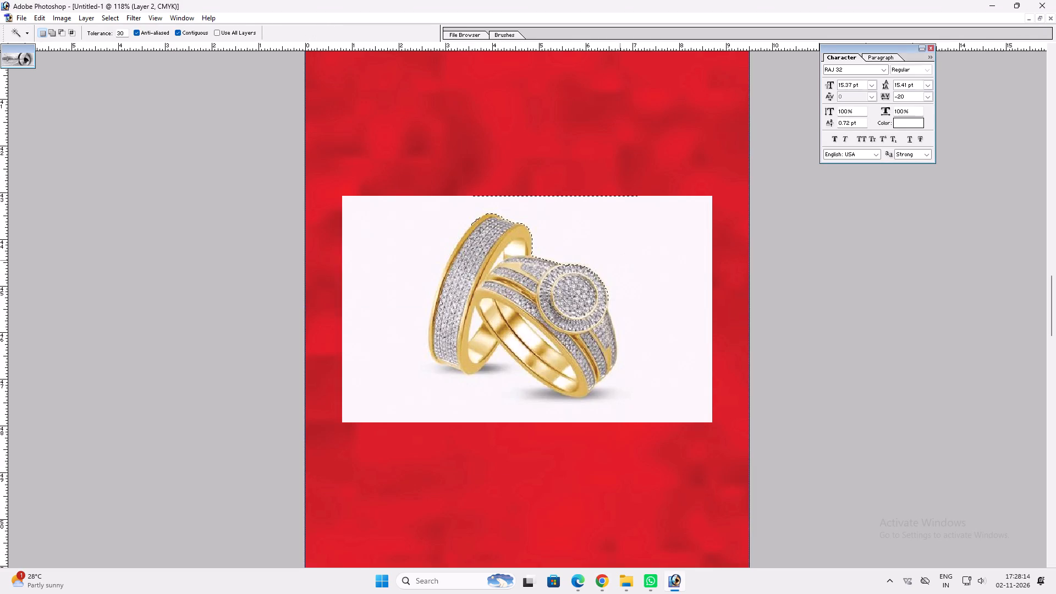
key("Delete")
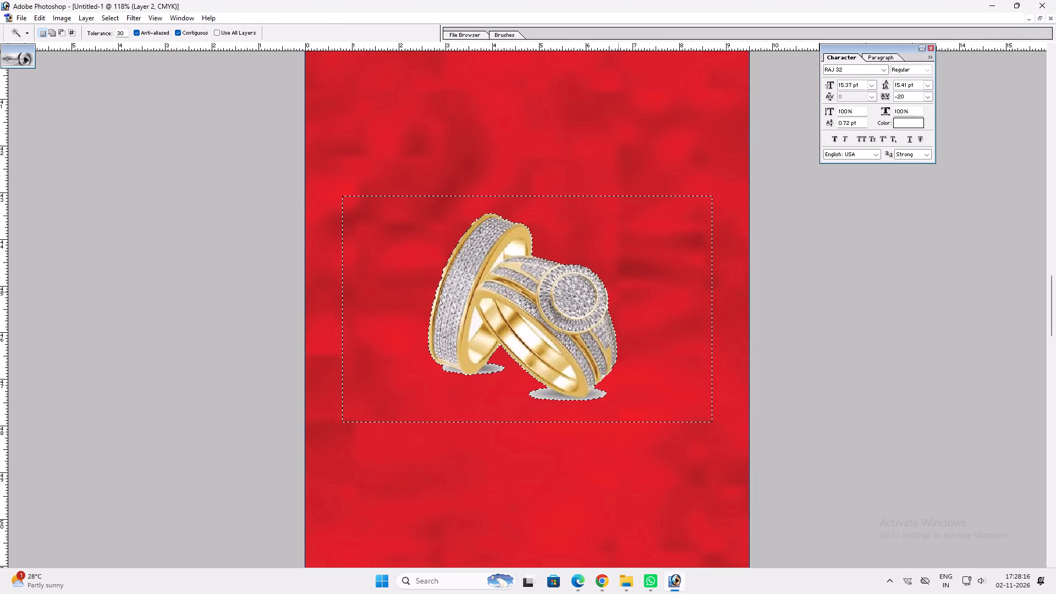
key("ctrl+d")
Move the cut-out rings up to the top end of the red strip.
key("space")
key("space")
right_click_drag(530, 331, 536, 332)
left_click(555, 342)
key("v")
key("v")
left_click_drag(531, 315, 523, 96)
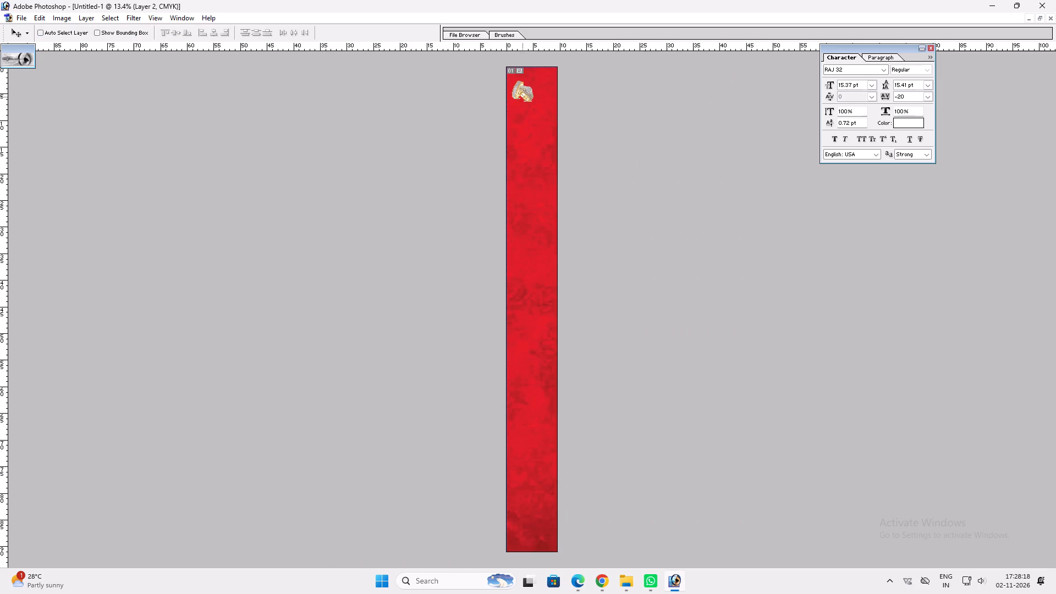
left_click_drag(523, 96, 524, 93)
Enlarge the rings to fill most of the strip's width and place them close to its top edge.
key("ctrl+t")
left_click_drag(536, 98, 551, 108, "shift")
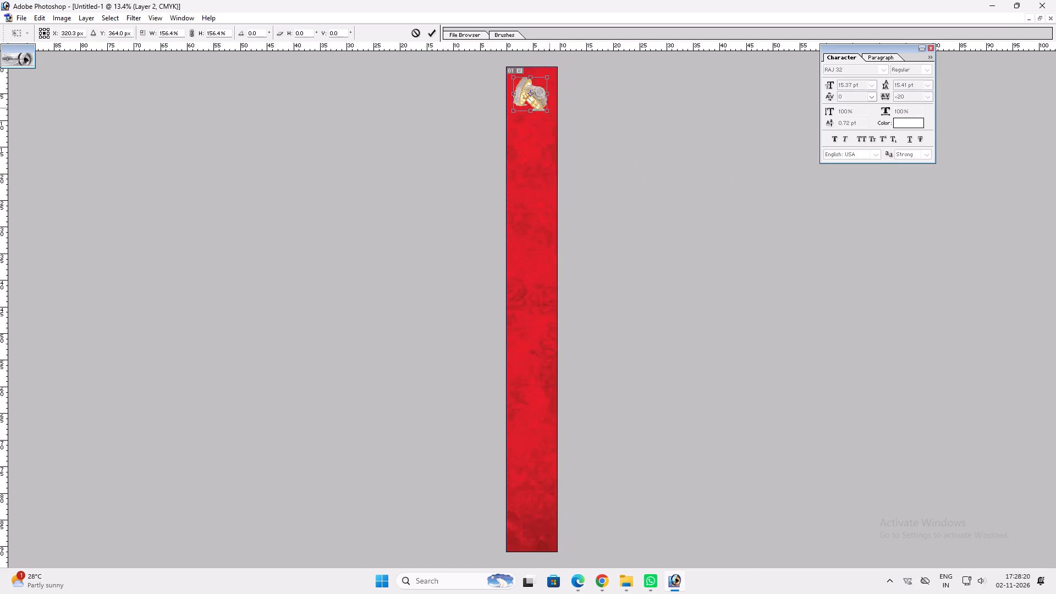
left_click_drag(551, 108, 552, 120, "shift")
key("shift+Return")
key("ctrl+plus")
key("ctrl+plus")
key("space")
left_click_drag(527, 136, 515, 495)
key("v")
left_click_drag(542, 136, 541, 126)
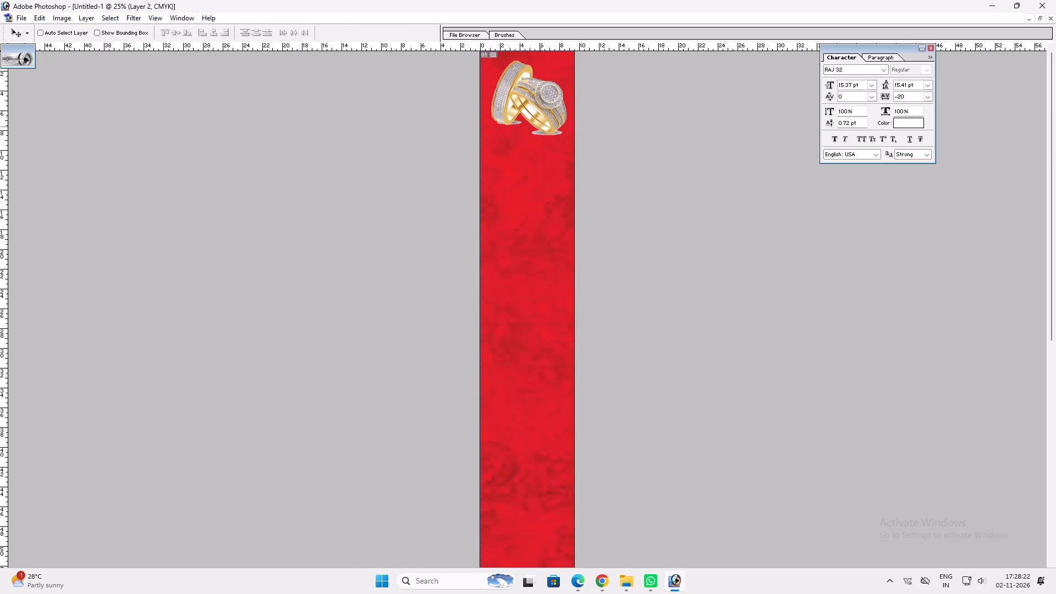
left_click_drag(541, 126, 541, 125)
Scale the rings down slightly to leave more margin at the strip's sides.
key("space")
right_click(535, 115)
left_click_drag(544, 119, 551, 122)
key("ctrl+t")
left_click(549, 109, "shift")
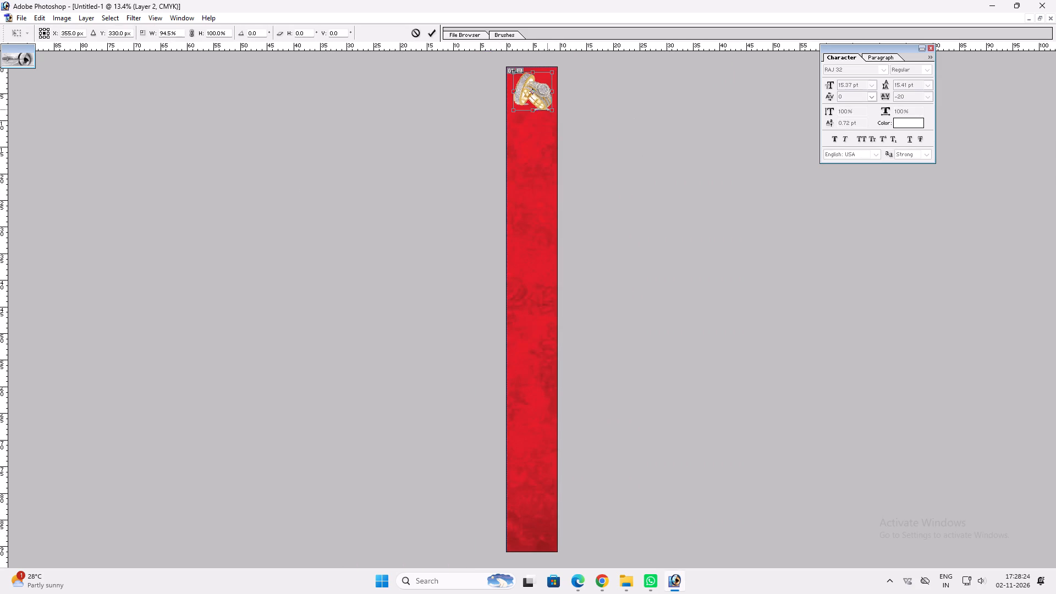
key("Return")
Centre the rings horizontally on the canvas.
key("ctrl+a")
key("alt+l")
key("alt+i")
key("alt+h")
key("ctrl+d")
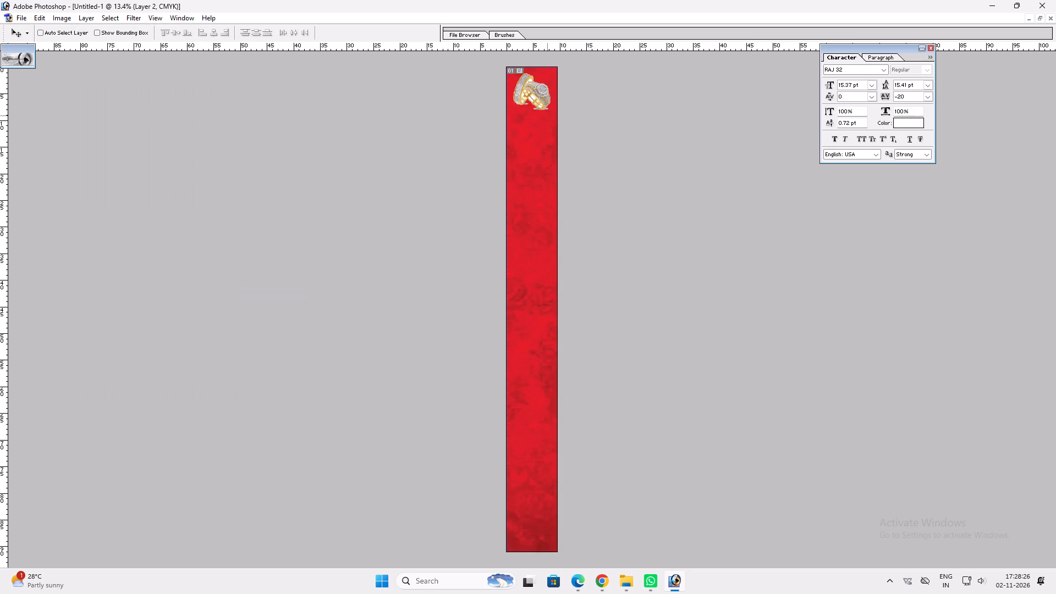
Enlarge the rings slightly and nudge them up towards the strip's top edge.
key("ctrl+plus")
key("ctrl+plus")
key("space")
key("space")
key("space")
key("space")
key("space")
key("space")
key("space")
key("space")
left_click_drag(547, 116, 611, 387)
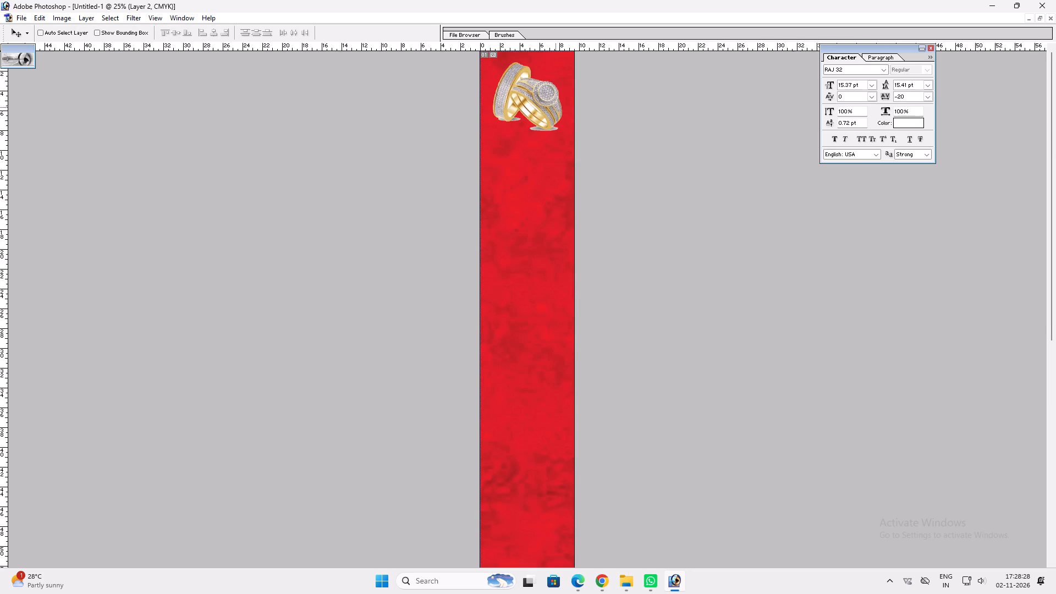
key("ctrl+t")
left_click(561, 68, "alt+shift")
key("shift+Return")
key("v")
key("Up")
key("Up")
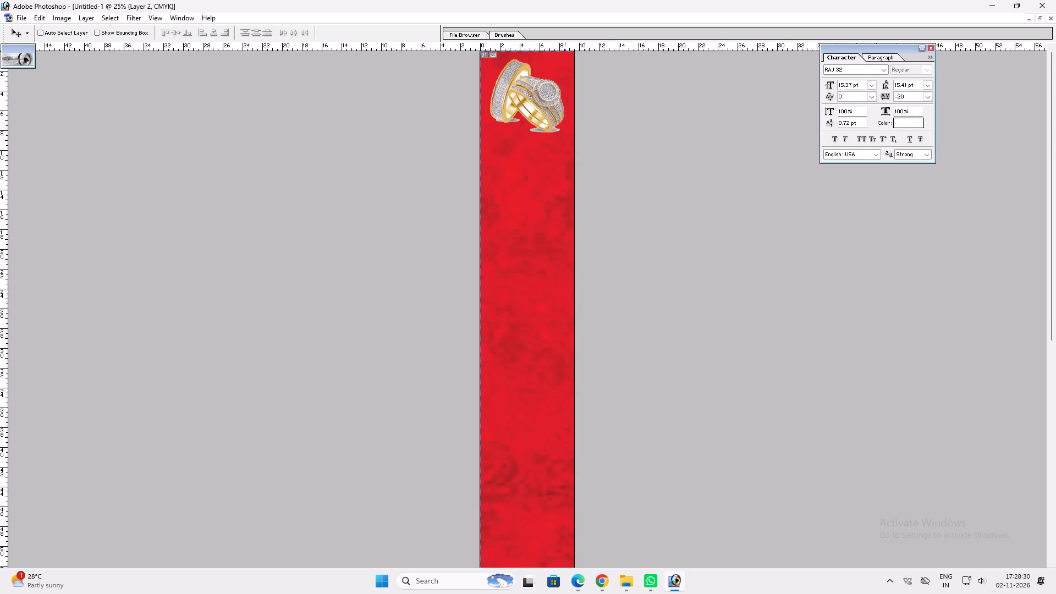
key("Up")
Reduce the rings' size slightly so clear margins remain on both sides of the strip.
key("space")
key("space")
key("space")
key("space")
key("space")
right_click(544, 133)
left_click_drag(551, 135, 562, 144)
key("v")
key("ctrl+plus")
key("ctrl+plus")
key("space")
left_click_drag(555, 148, 567, 377)
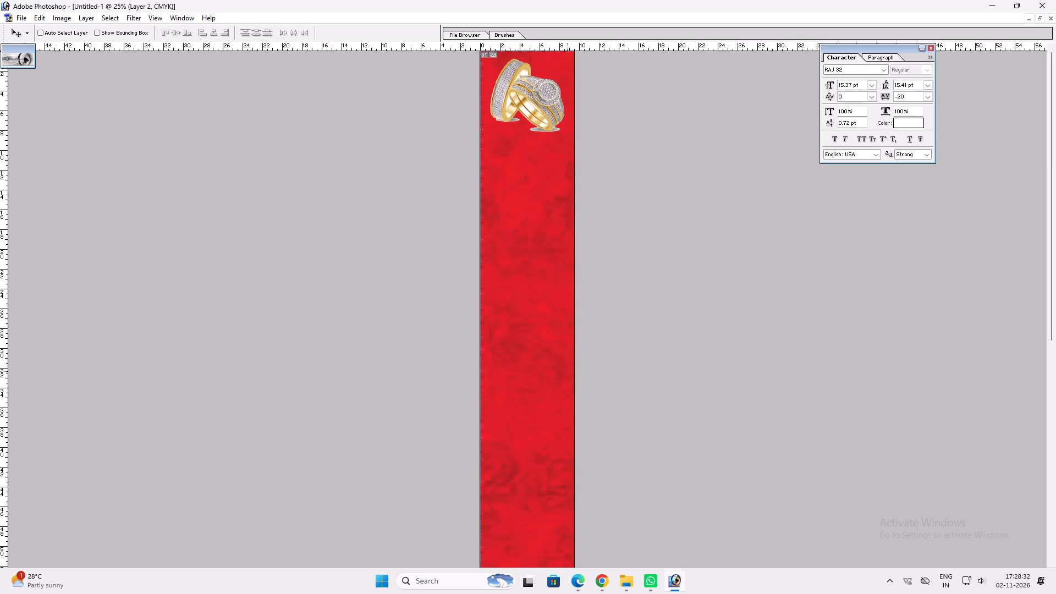
left_click_drag(567, 377, 571, 382)
key("ctrl+t")
left_click(562, 127, "alt+shift")
key("shift+Return")
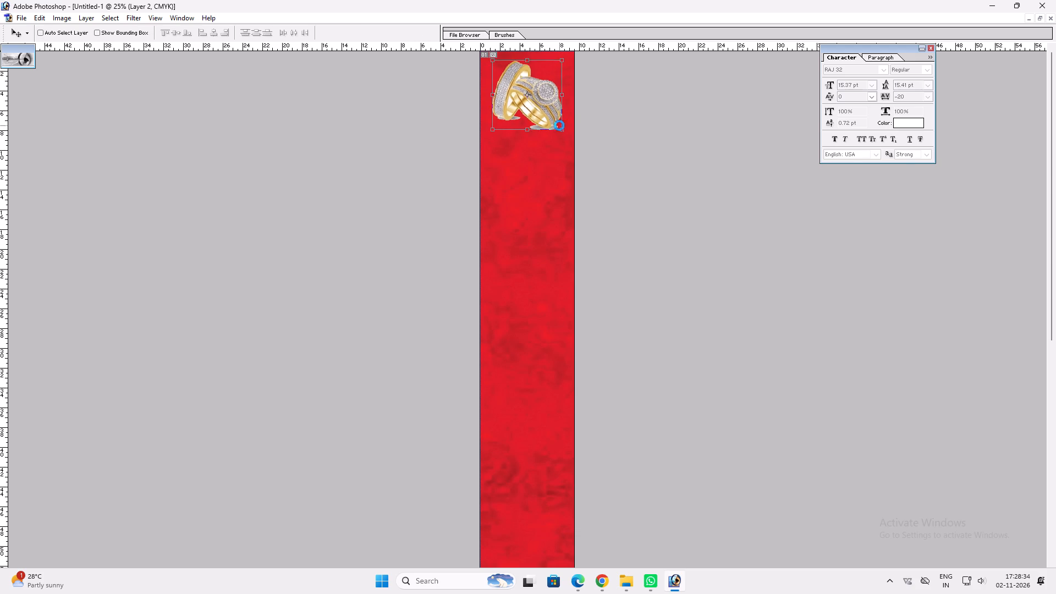
key("v")
Switch to Chrome, open the PNG Arts gold bangles image and save it to Downloads as Gold-Jewellery-PNG-Photo.
left_click(608, 581)
scroll(772, 342, "down", 6)
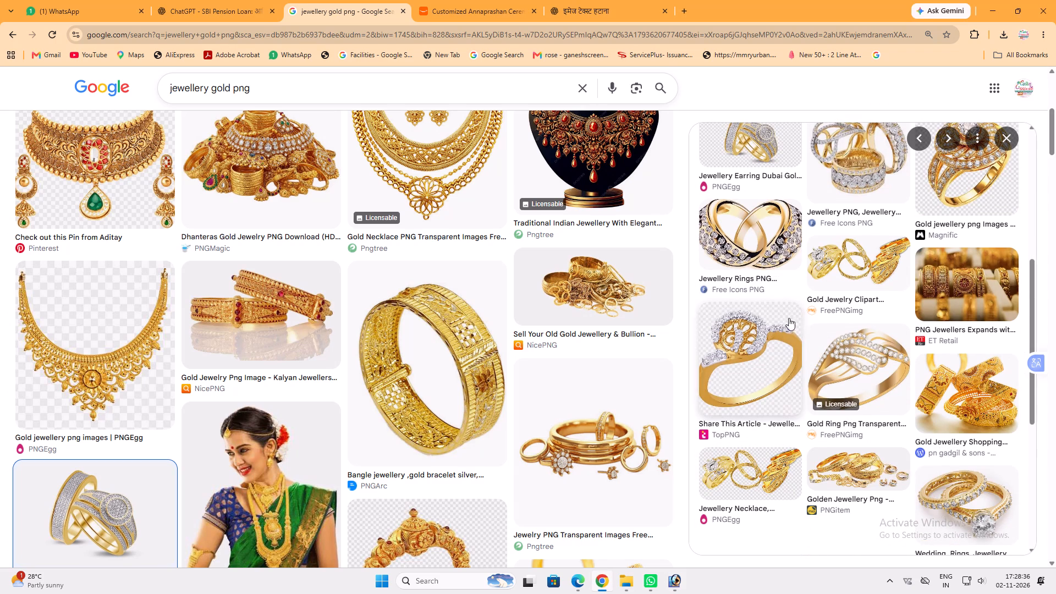
scroll(579, 281, "down", 1)
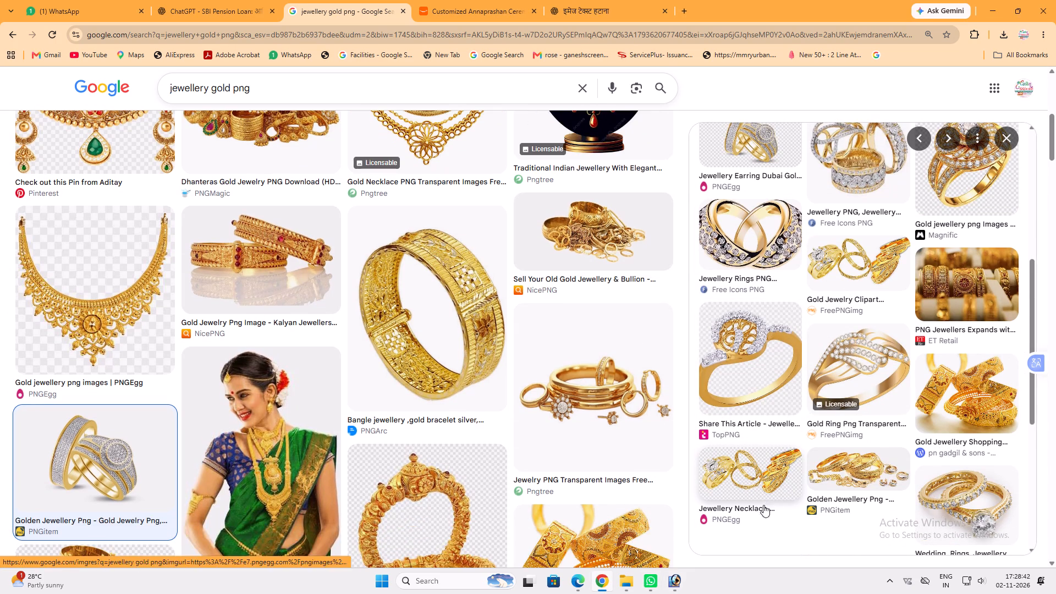
scroll(635, 503, "down", 1)
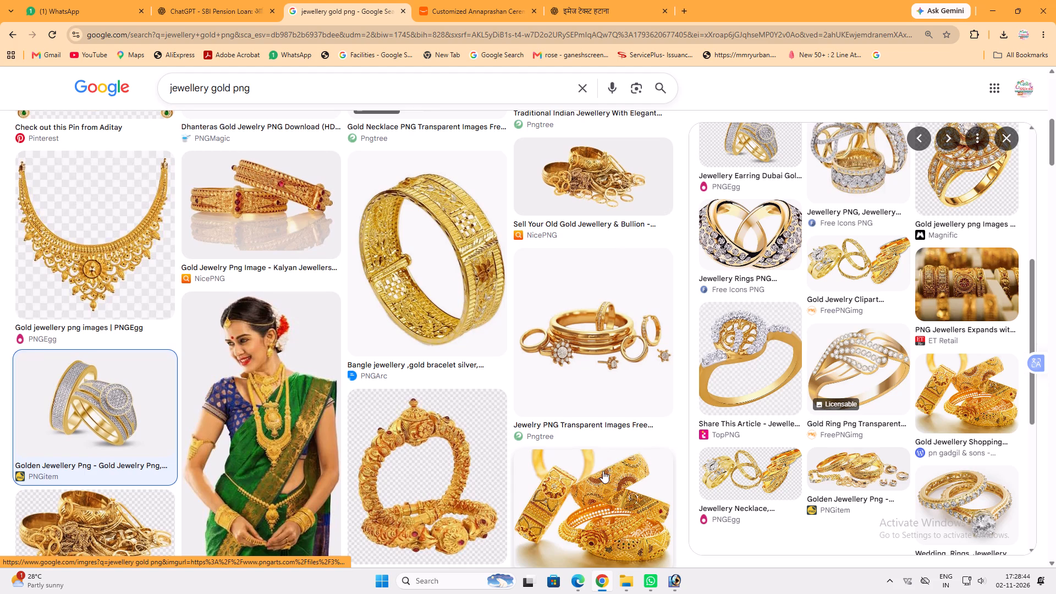
left_click(603, 472)
right_click(821, 227)
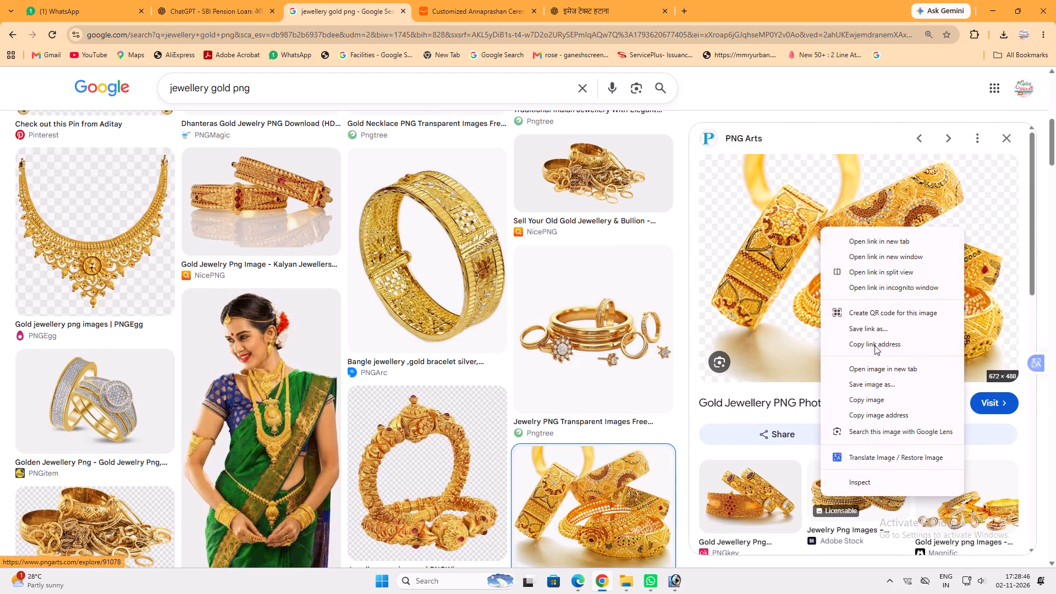
left_click(862, 384)
key("Return")
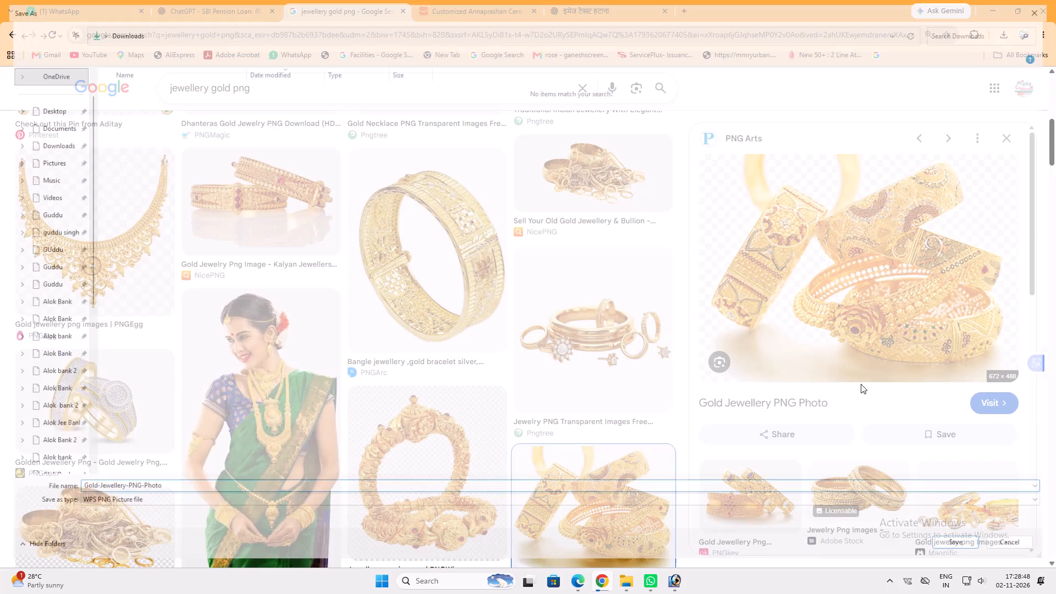
Open the downloaded gold bangles PNG in Photoshop, copy it into the narrow strip document and maximize the strip's window.
left_click_drag(861, 57, 674, 591)
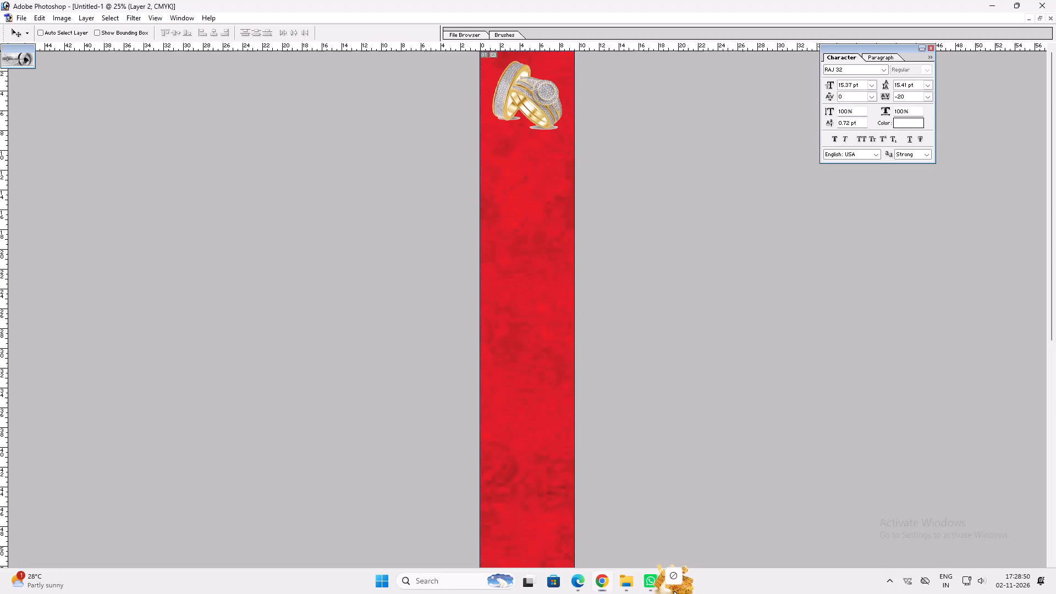
left_click_drag(674, 591, 509, 332)
key("v")
left_click_drag(317, 73, 731, 87)
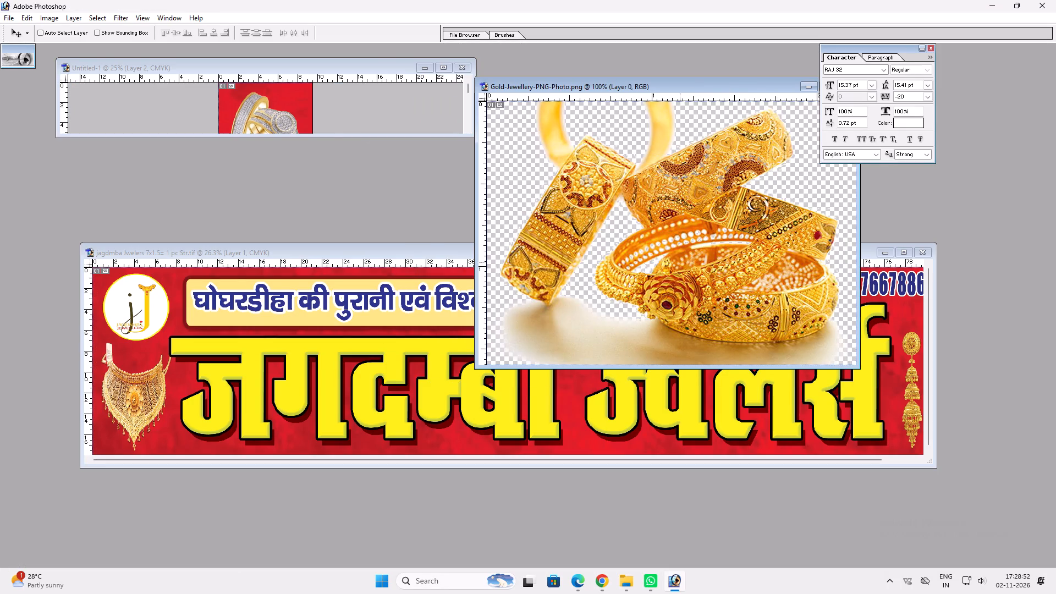
left_click_drag(678, 266, 305, 106)
double_click(299, 72)
Place the gold bangles just below the rings and scale them down to fit within the strip's width.
key("v")
left_click_drag(546, 94, 531, 195)
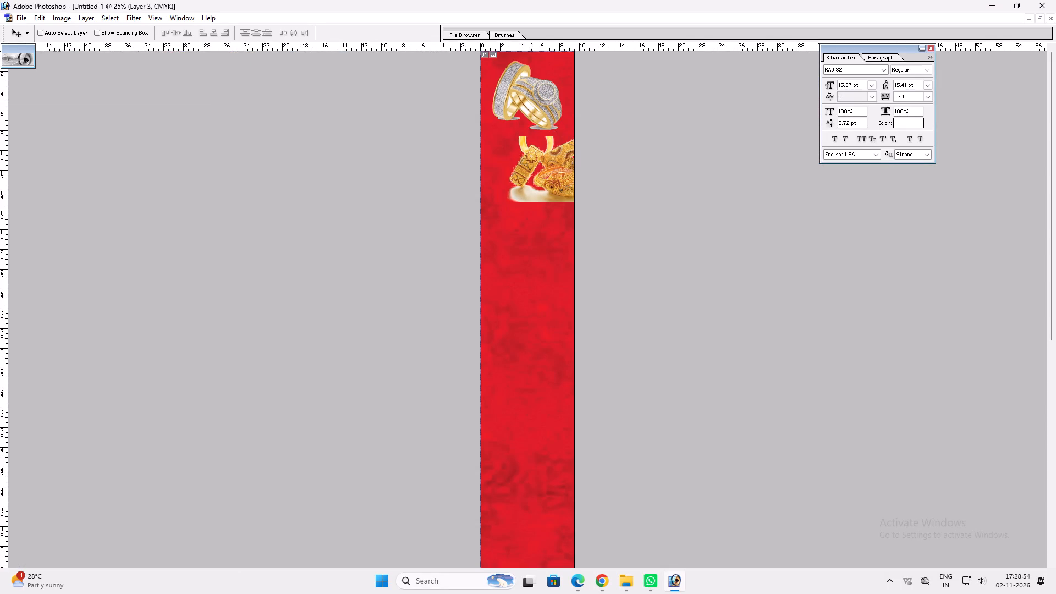
left_click_drag(531, 195, 511, 198)
key("ctrl+t")
left_click_drag(579, 189, 572, 190, "shift")
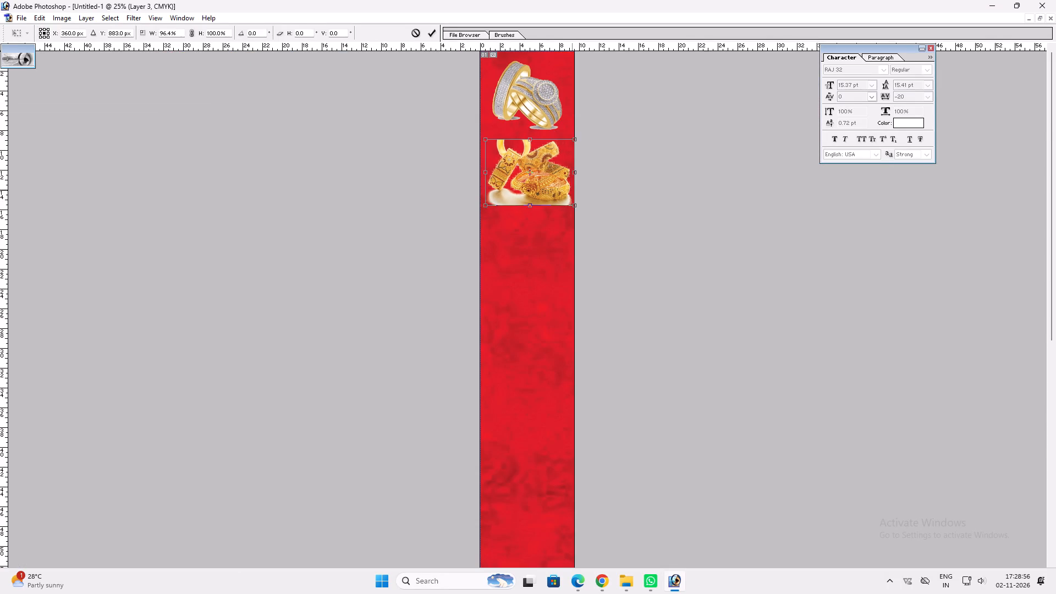
left_click_drag(572, 190, 568, 191, "shift")
key("Return")
Centre the gold bangles horizontally on the canvas.
key("ctrl+a")
key("alt+l")
key("alt+i")
key("alt+h")
key("ctrl+d")
type("vv")
Fade the cut-off top ends of the rear plain bangle with a soft 150-size Eraser brush.
key("z")
left_click_drag(467, 119, 625, 241)
key("v")
key("e")
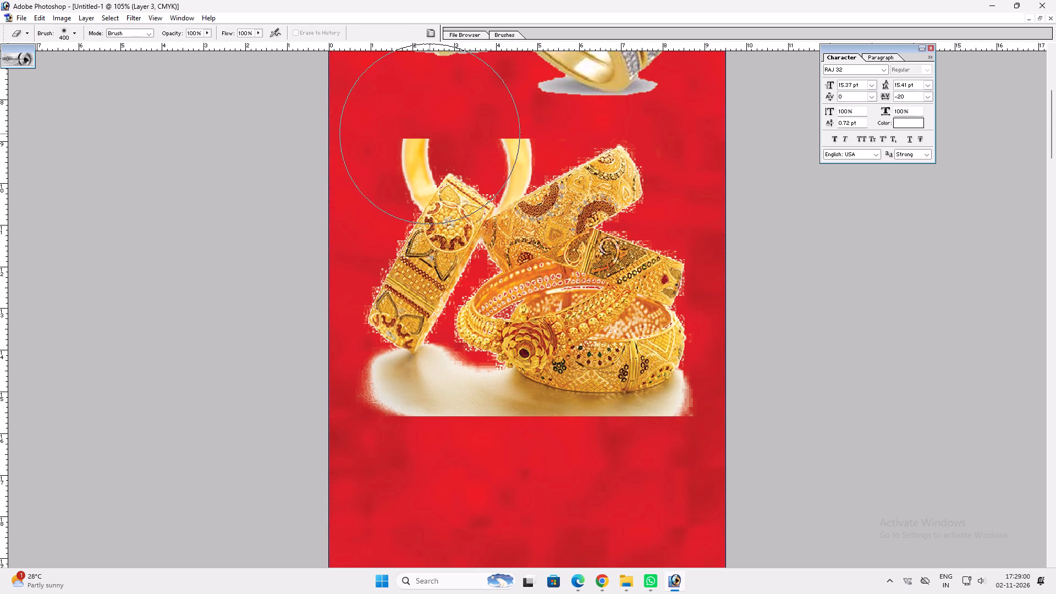
key("p")
type("[[")
key("e")
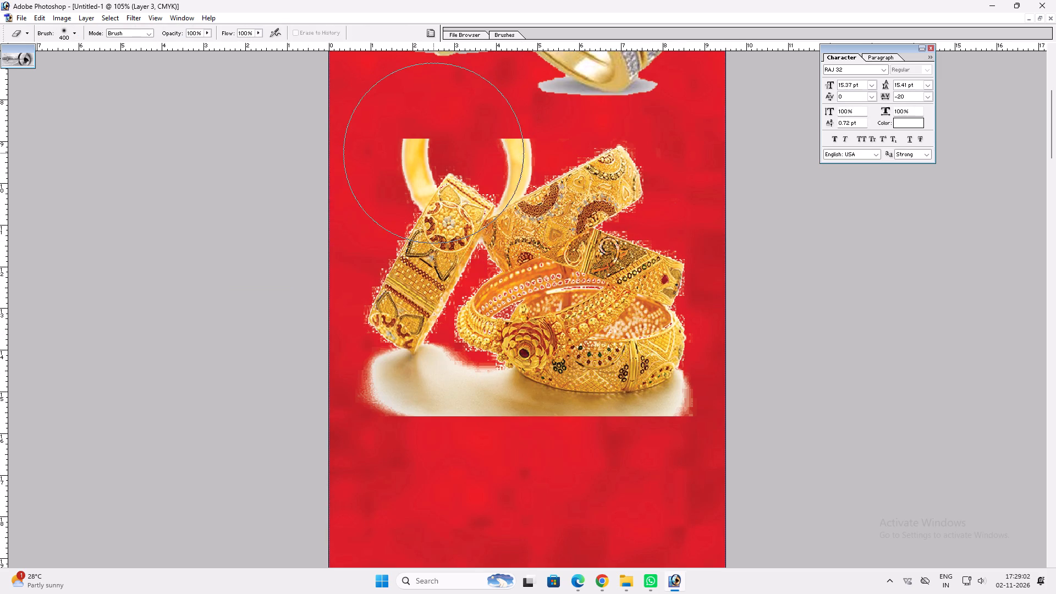
key("bracketleft")
key("bracketleft")
key("bracketleft")
key("bracketleft")
key("bracketleft")
left_click_drag(405, 116, 402, 133)
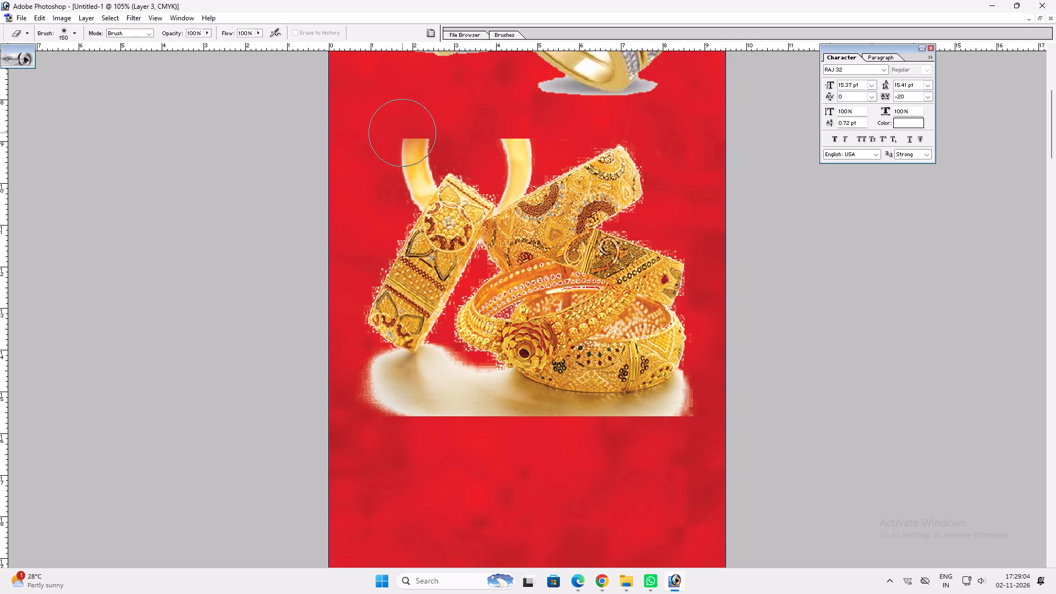
left_click_drag(402, 133, 491, 112)
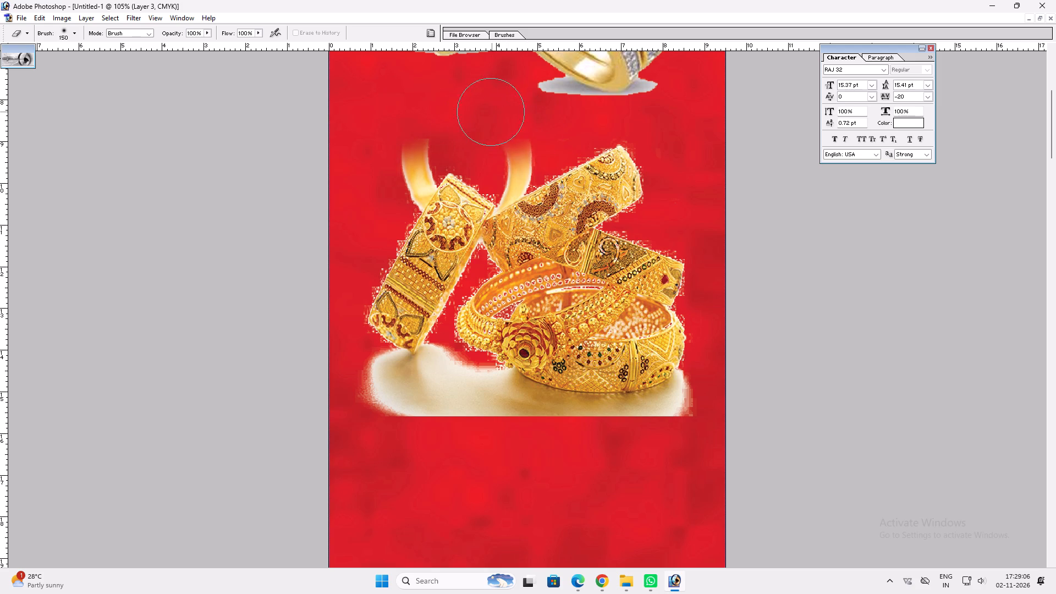
left_click_drag(491, 112, 514, 133)
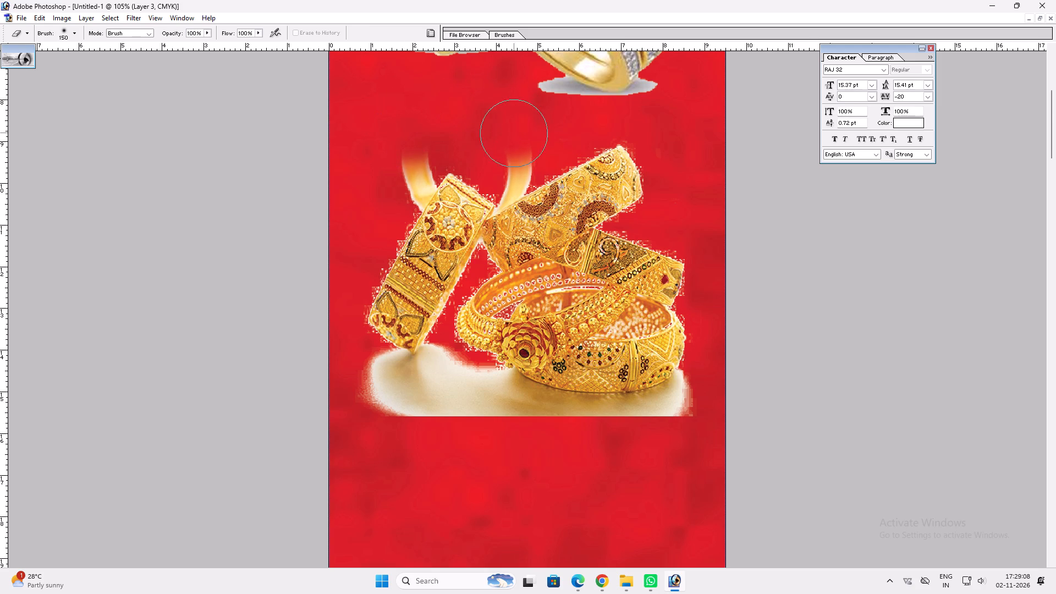
left_click_drag(514, 133, 513, 143)
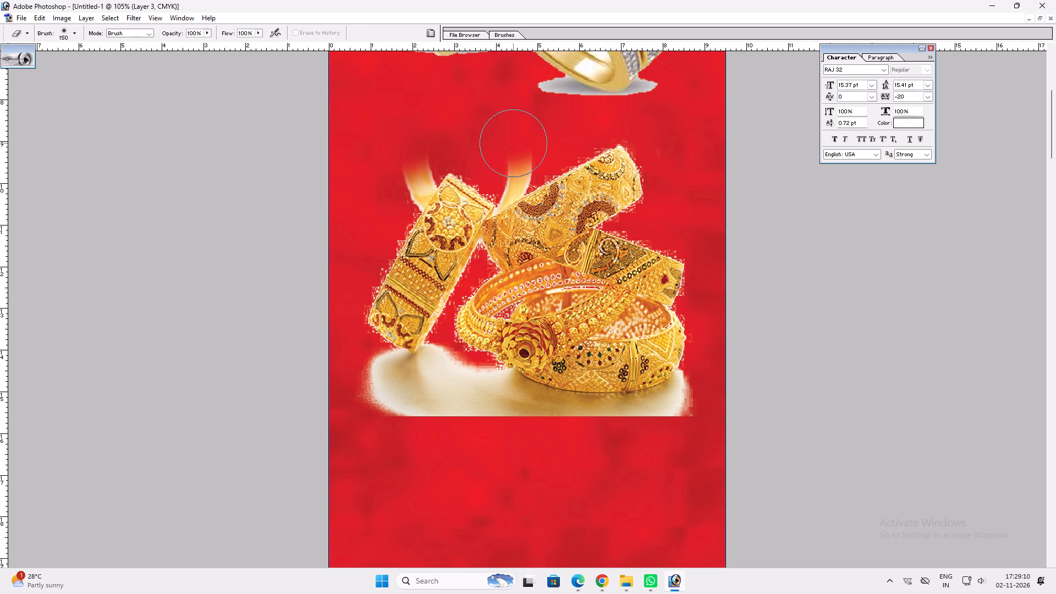
left_click_drag(513, 143, 513, 128)
Apply an Outer Glow layer style to the gold bangles layer.
key("v")
key("v")
key("alt+l")
key("alt+y")
key("o")
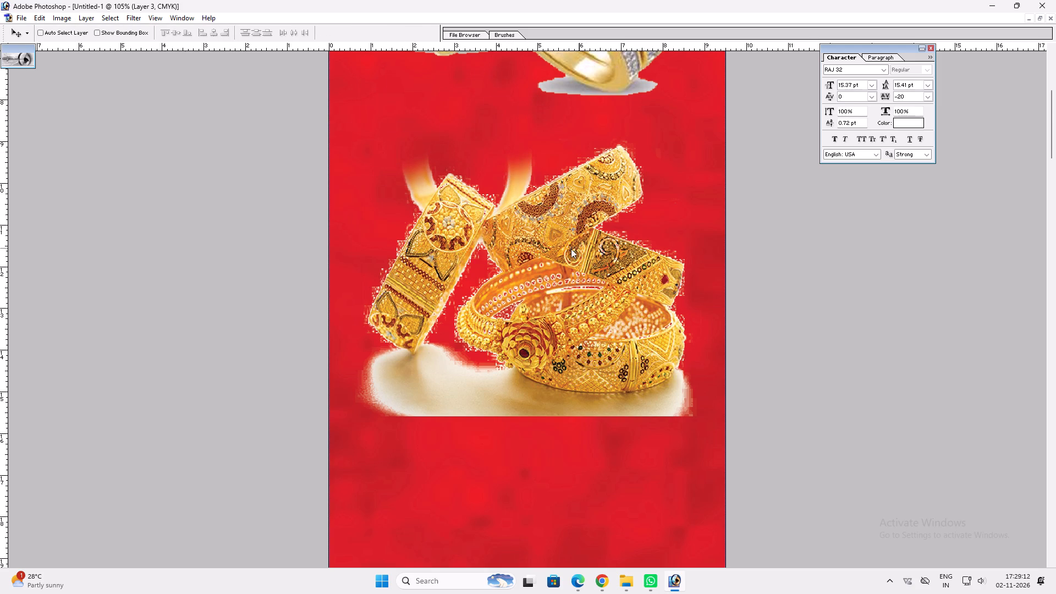
key("Return")
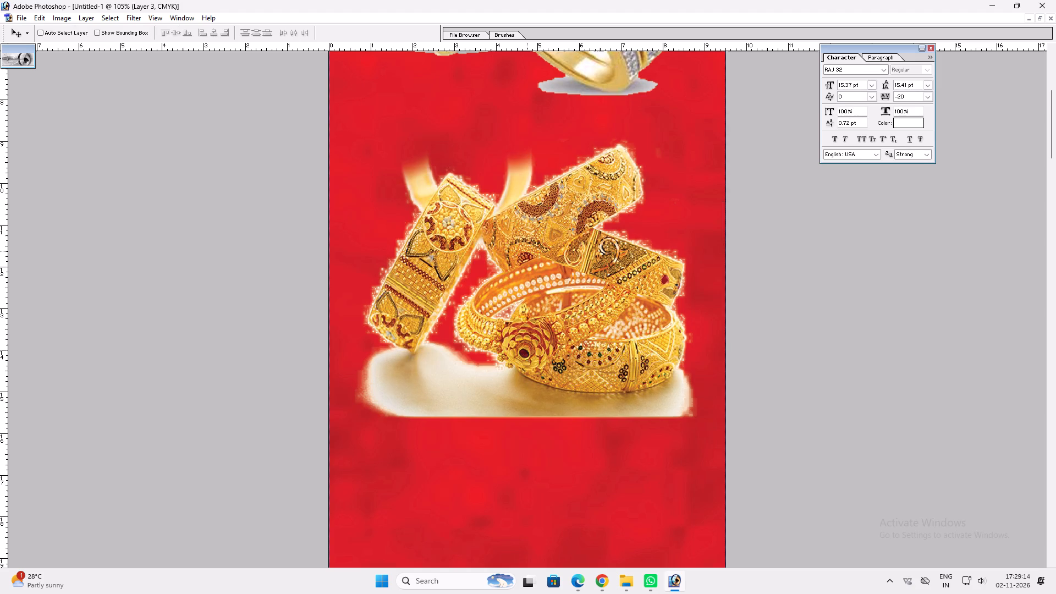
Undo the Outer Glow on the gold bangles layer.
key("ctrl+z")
Erase both remaining upper ends of the rear plain bangle with a soft 90-size Eraser brush.
key("e")
key("bracketleft")
key("bracketleft")
key("bracketleft")
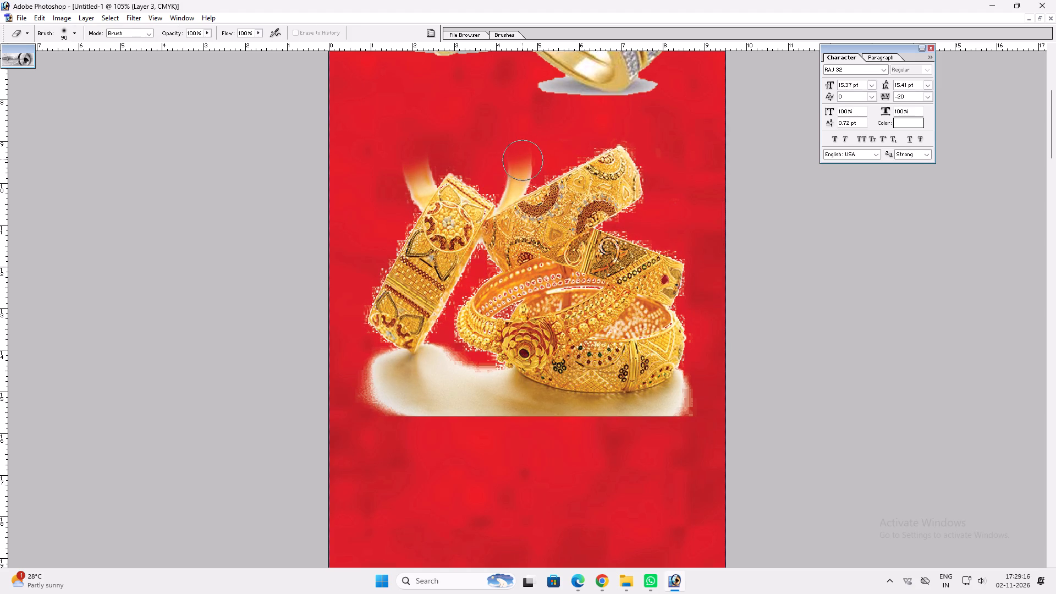
left_click(521, 157)
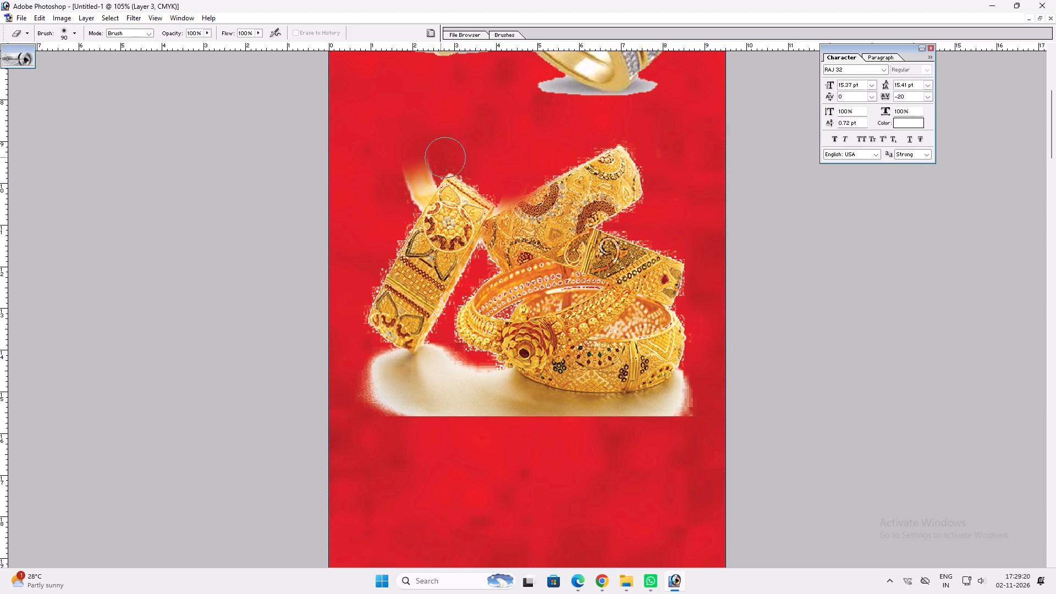
left_click_drag(416, 152, 403, 195)
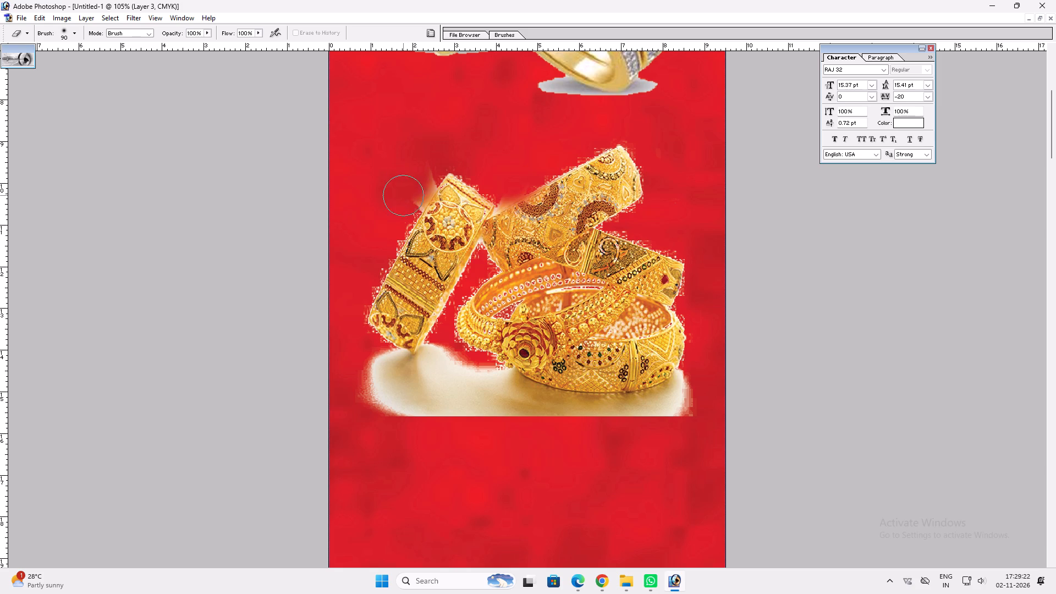
left_click_drag(403, 195, 411, 173)
left_click(412, 172)
left_click(415, 172)
key("space")
right_click_drag(417, 183, 422, 185)
left_click_drag(437, 189, 445, 192)
key("v")
key("v")
key("v")
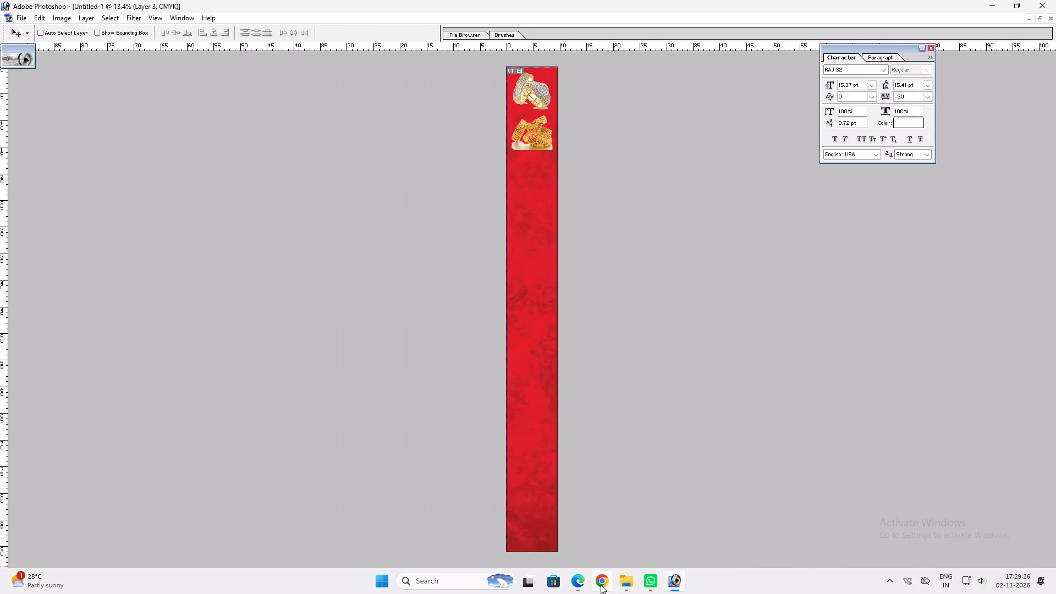
In Chrome, examine the "jewellery gold png" image results for another piece to add to the strip.
left_click(601, 585)
scroll(846, 371, "down", 4)
scroll(572, 345, "down", 6)
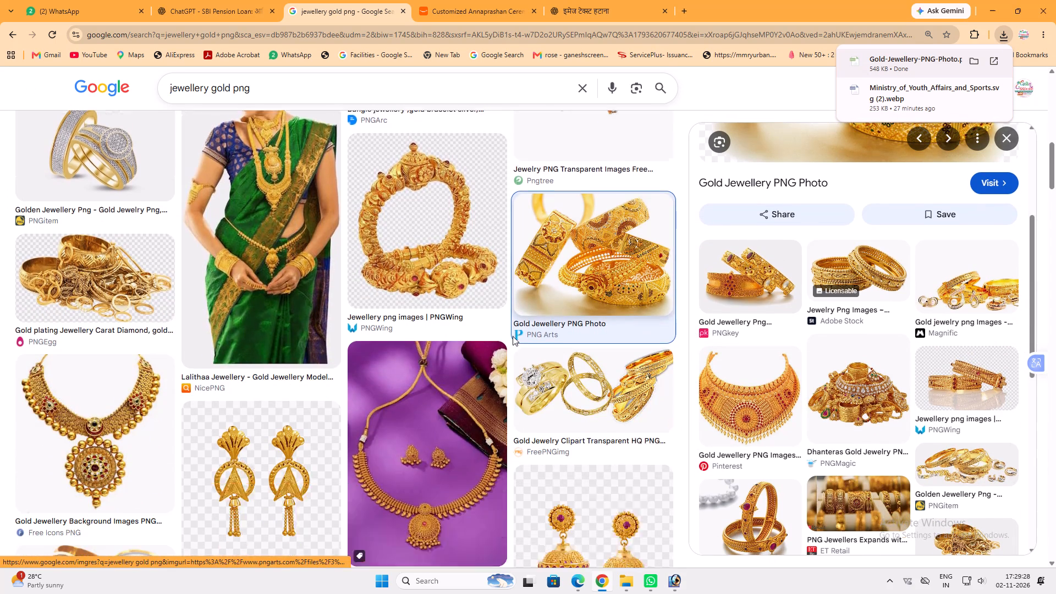
scroll(504, 333, "down", 3)
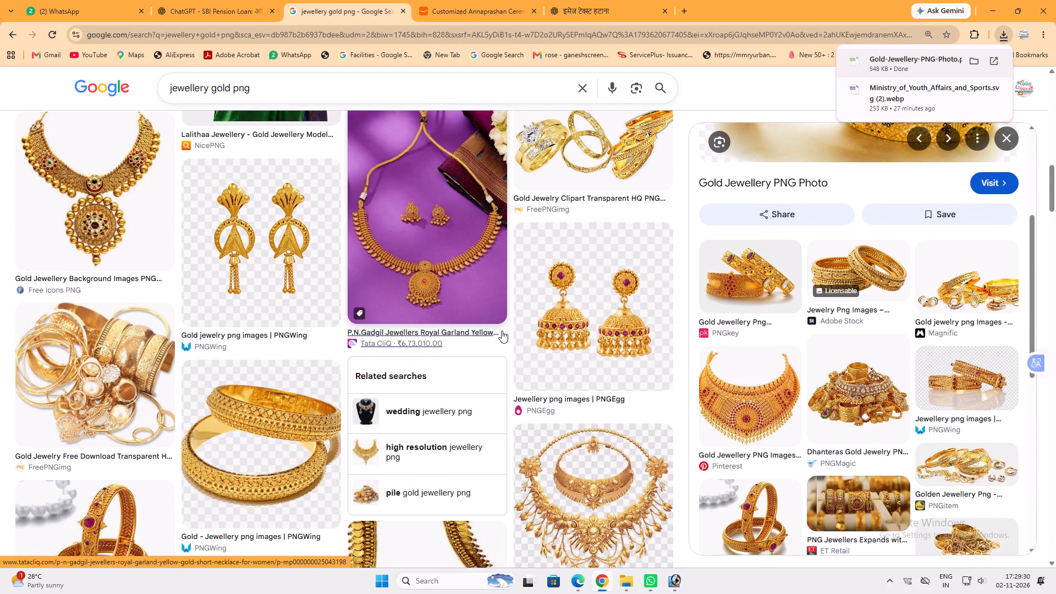
scroll(502, 329, "down", 1)
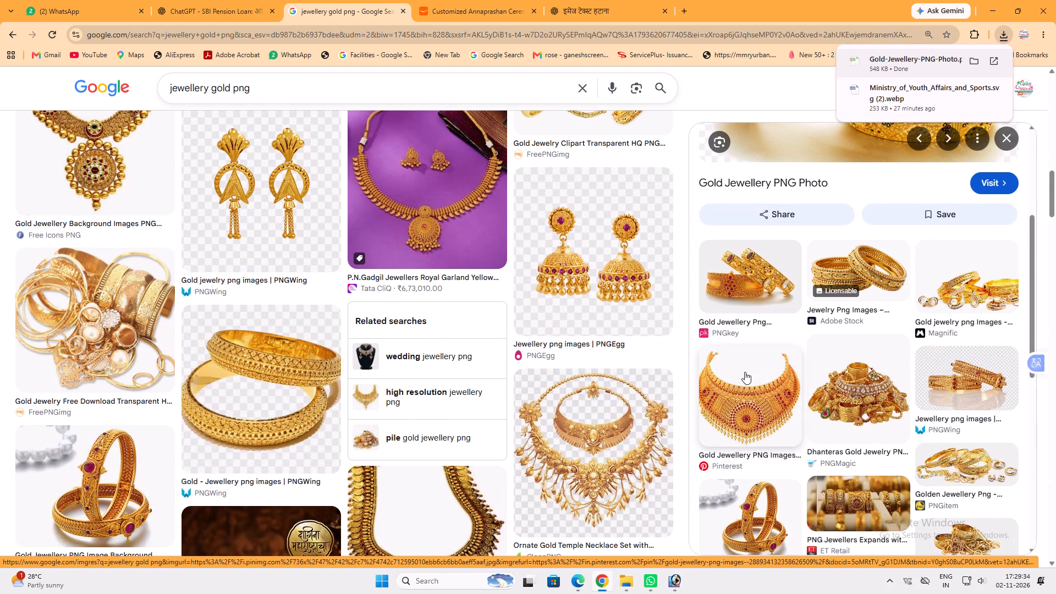
scroll(386, 344, "down", 6)
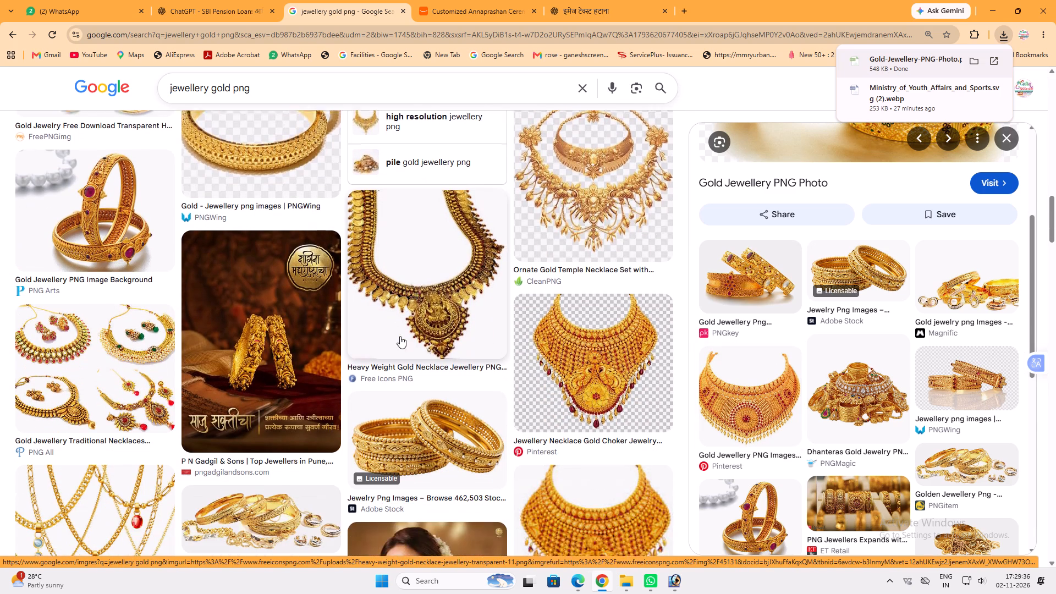
scroll(400, 336, "down", 3)
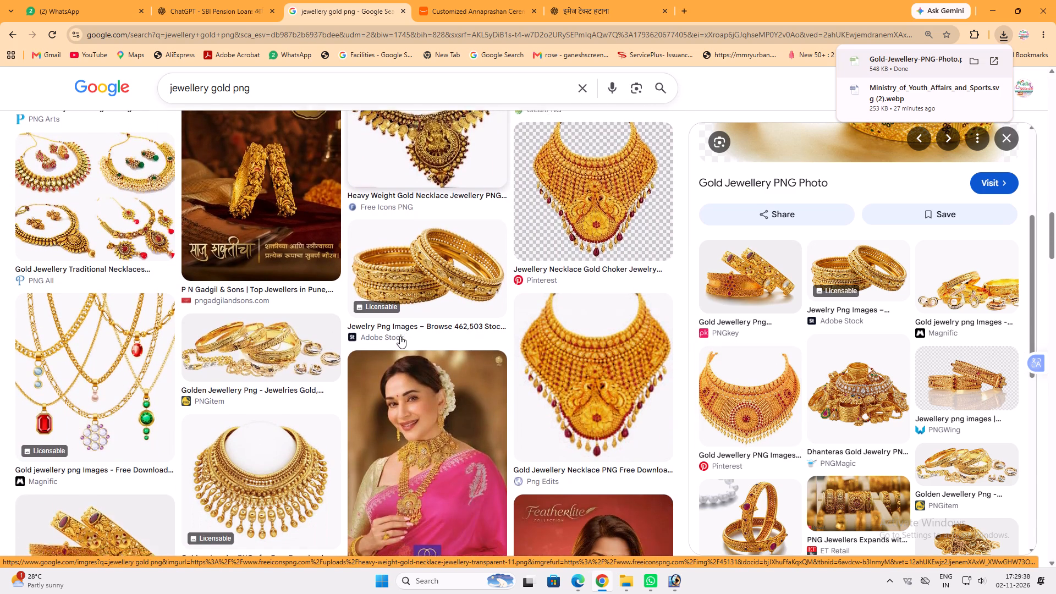
scroll(400, 336, "down", 6)
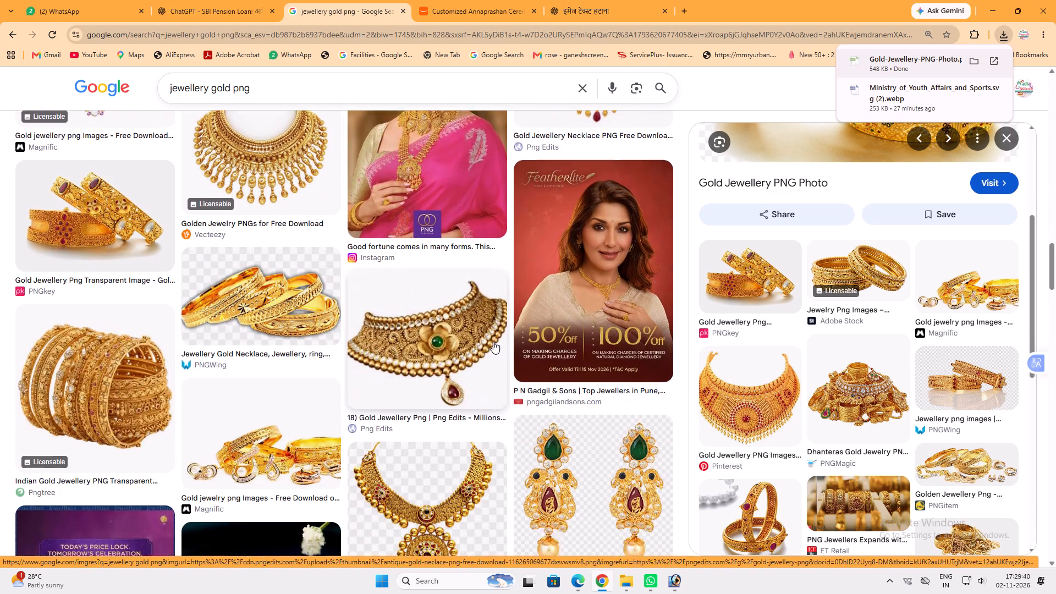
Copy the 22k gold bollywood bridal necklace image from the related results and paste it into the red strip in Photoshop.
left_click(794, 394)
scroll(803, 354, "down", 7)
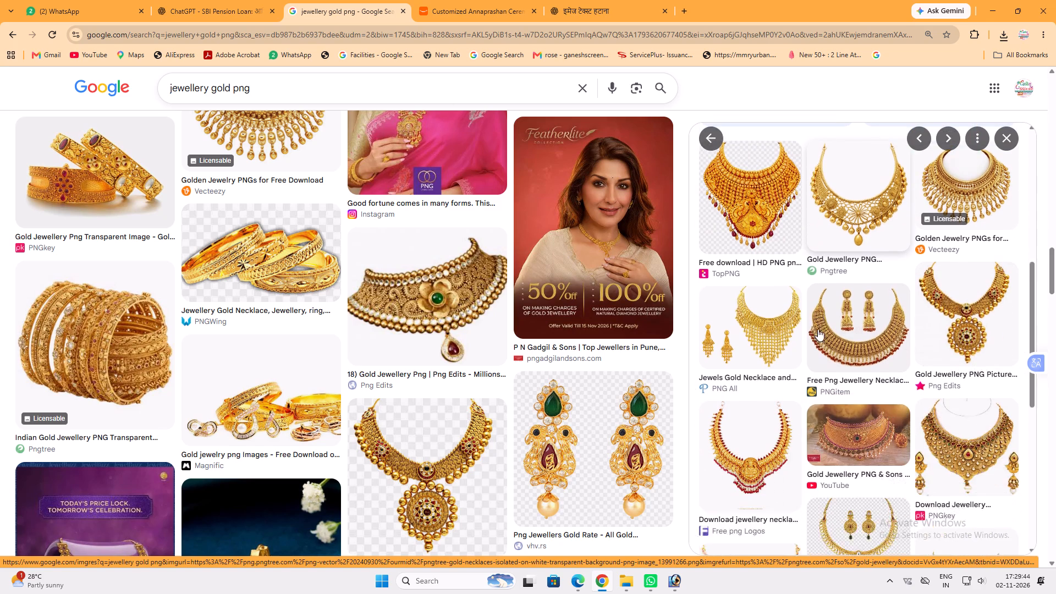
scroll(836, 334, "up", 5)
scroll(875, 365, "up", 4)
scroll(883, 433, "down", 4)
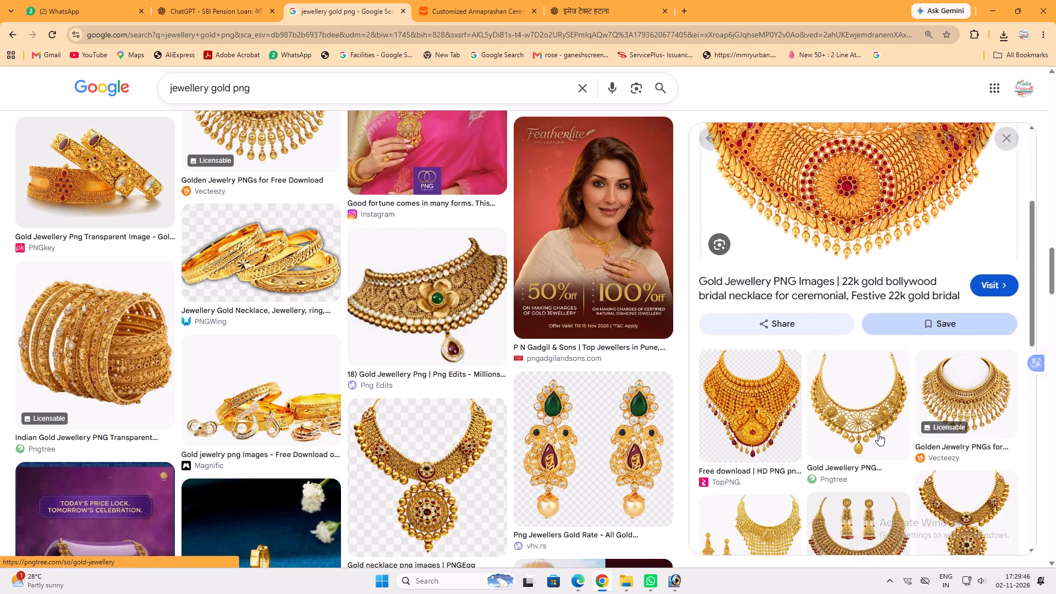
scroll(878, 433, "down", 5)
scroll(875, 428, "up", 8)
right_click(850, 274)
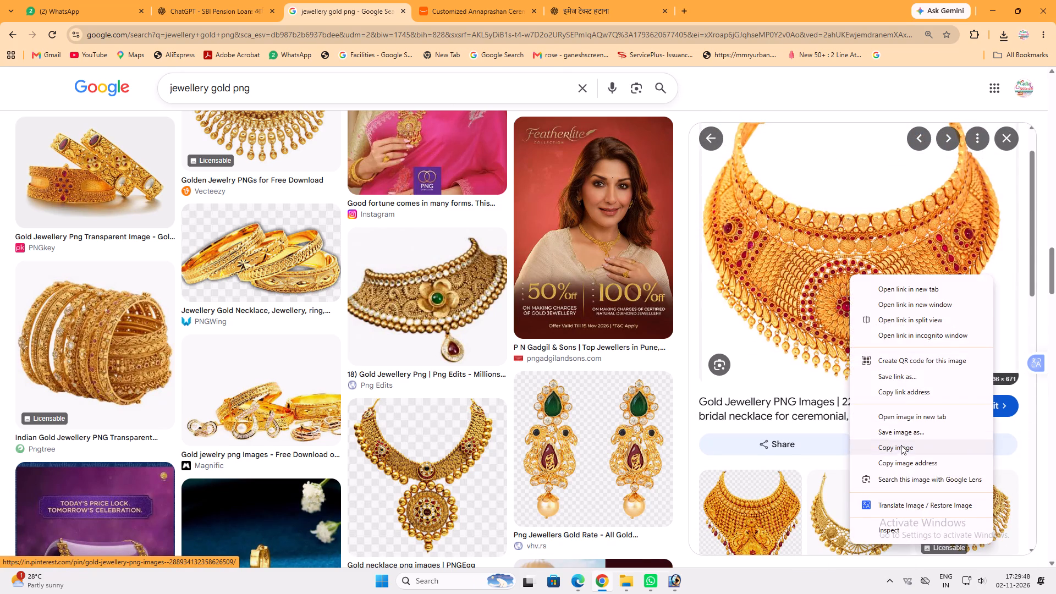
left_click(899, 447)
left_click(670, 581)
key("ctrl+v")
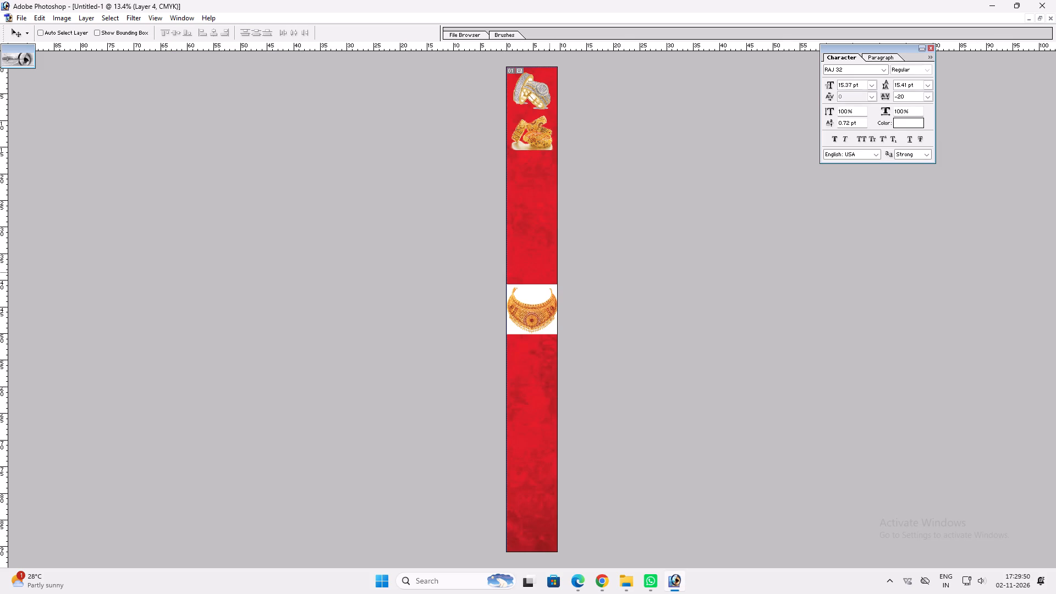
Remove the necklace image's white background using the Magic Wand at tolerance 30.
key("w")
left_click(537, 293)
key("Delete")
key("ctrl+d")
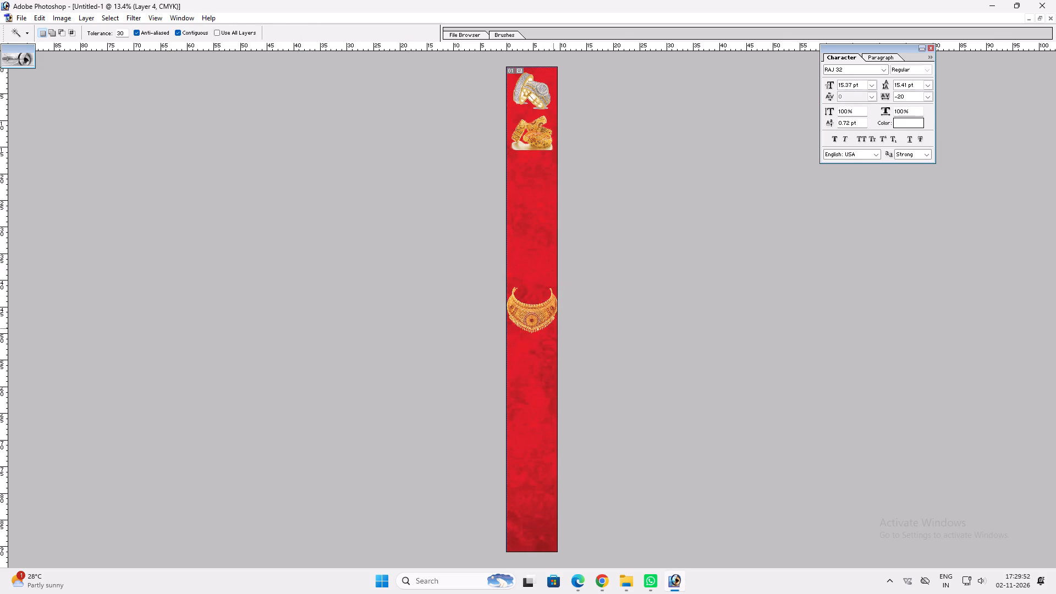
Scale the necklace down to fit inside the strip's width.
key("ctrl+t")
key("ctrl+t")
left_click_drag(561, 332, 554, 328, "alt+shift")
key("Return")
Clear the leftover background beside the necklace's lower edge with the Magic Wand.
key("w")
left_click(554, 328)
key("Delete")
key("ctrl+d")
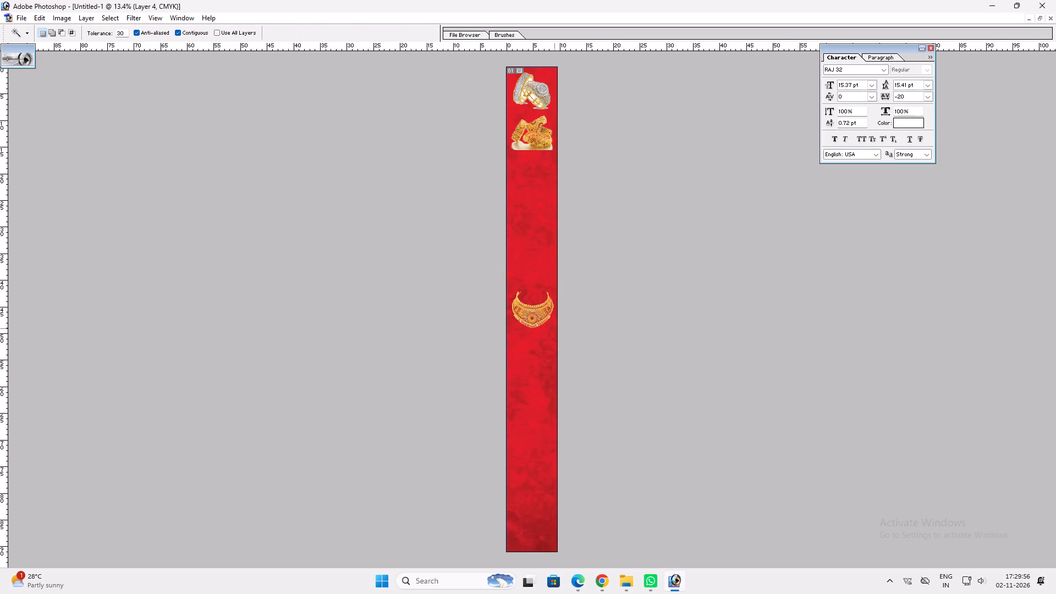
Move the necklace up to sit just below the gold bangles.
key("v")
left_click_drag(543, 311, 547, 175, "shift")
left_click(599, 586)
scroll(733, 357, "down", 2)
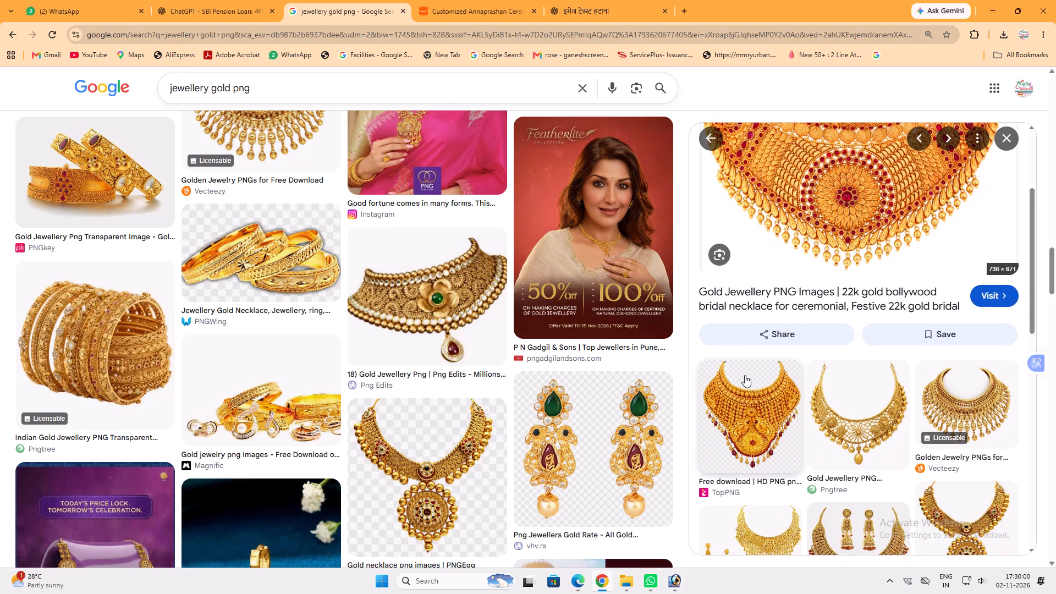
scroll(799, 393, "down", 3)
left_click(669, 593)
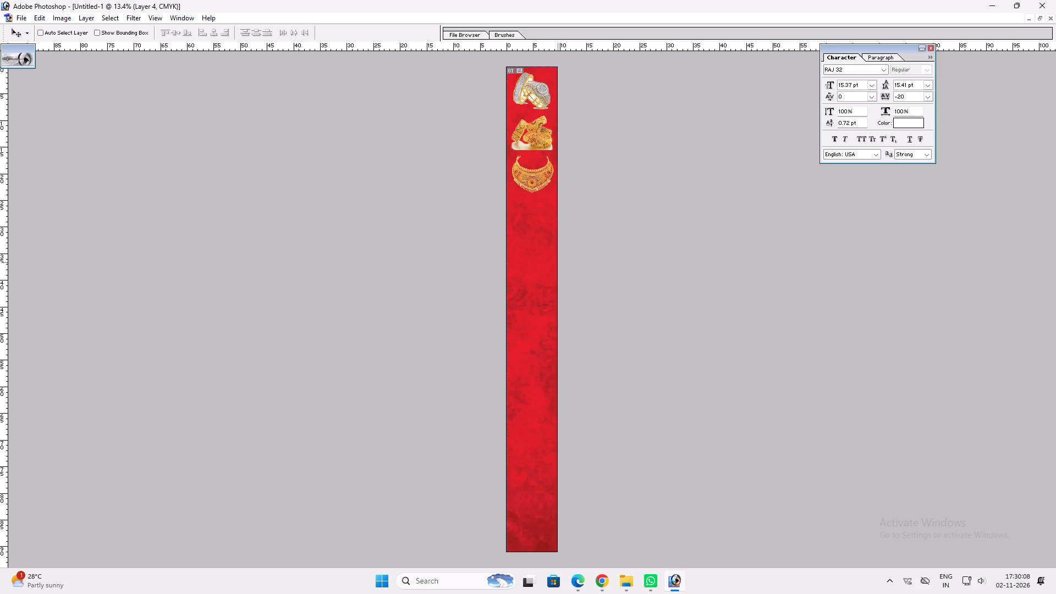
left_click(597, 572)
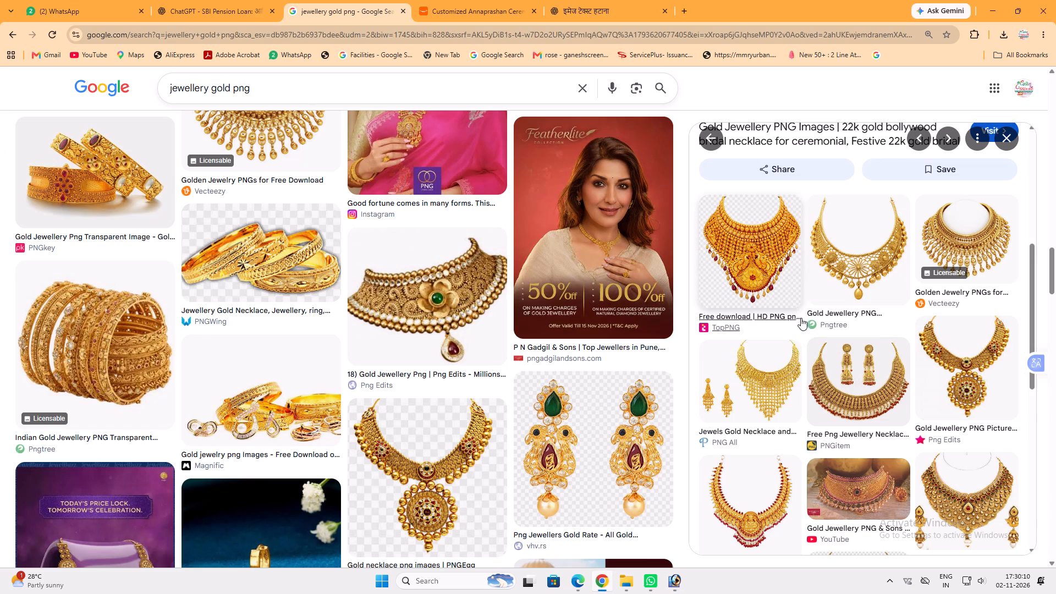
Browse the related images for "jewellery gold png", previewing gold necklace pictures to find another suitable piece of jewellery.
scroll(805, 284, "down", 1)
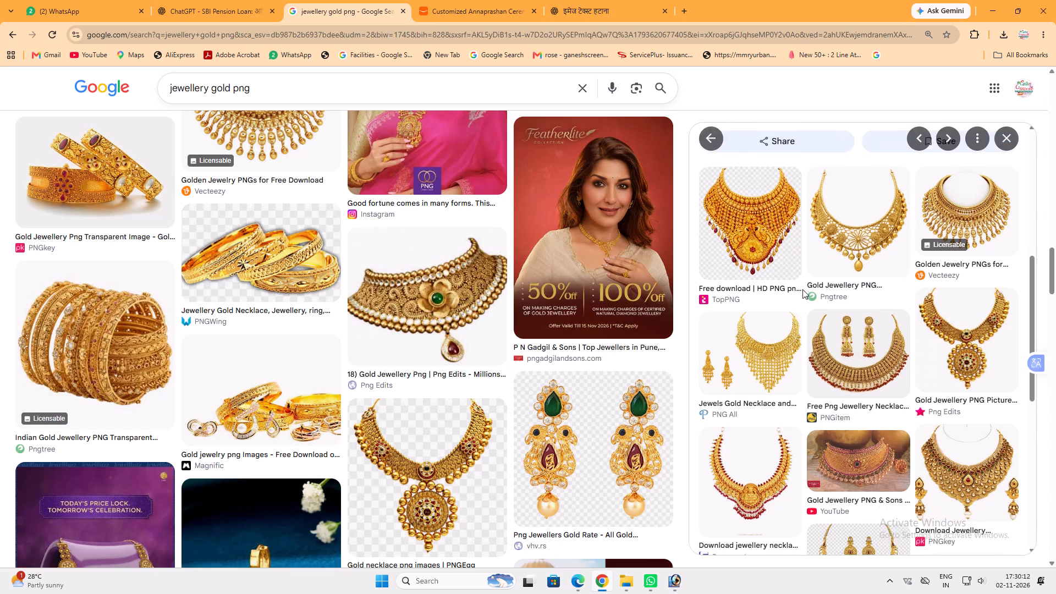
scroll(830, 323, "down", 1)
scroll(828, 403, "down", 2)
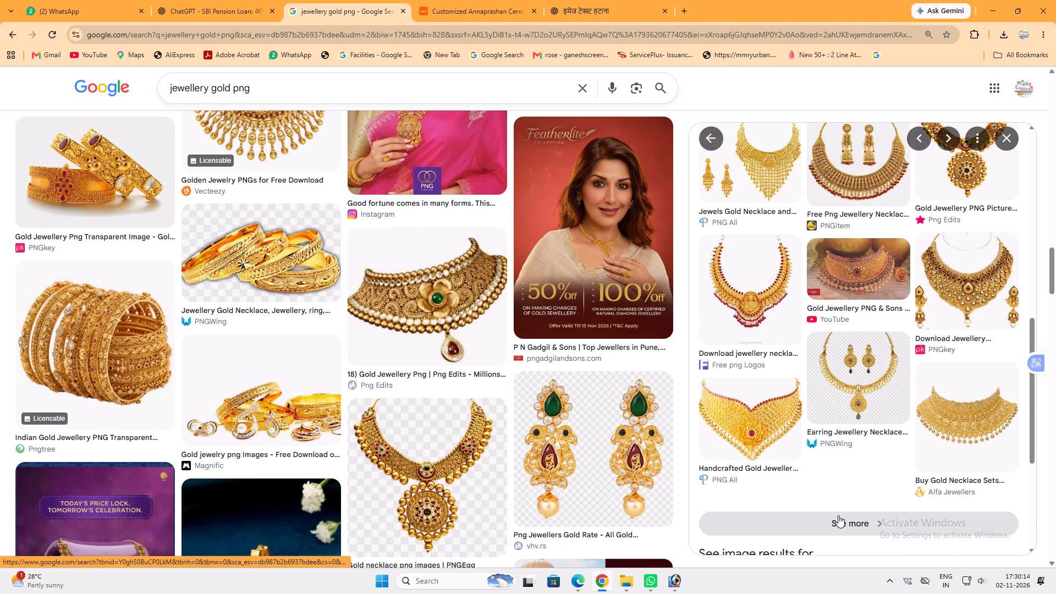
left_click(838, 515)
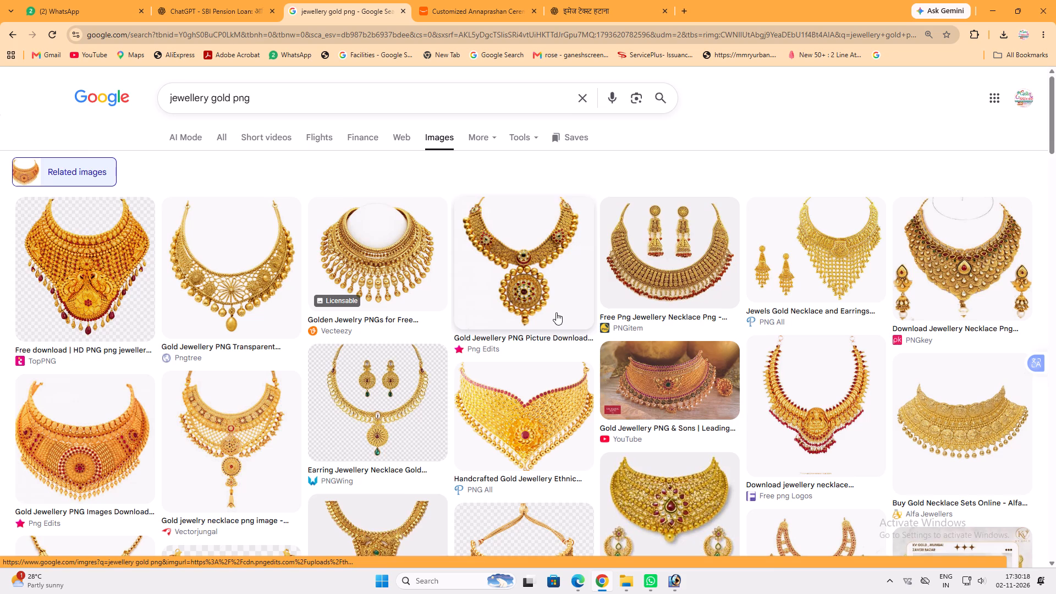
scroll(552, 305, "down", 7)
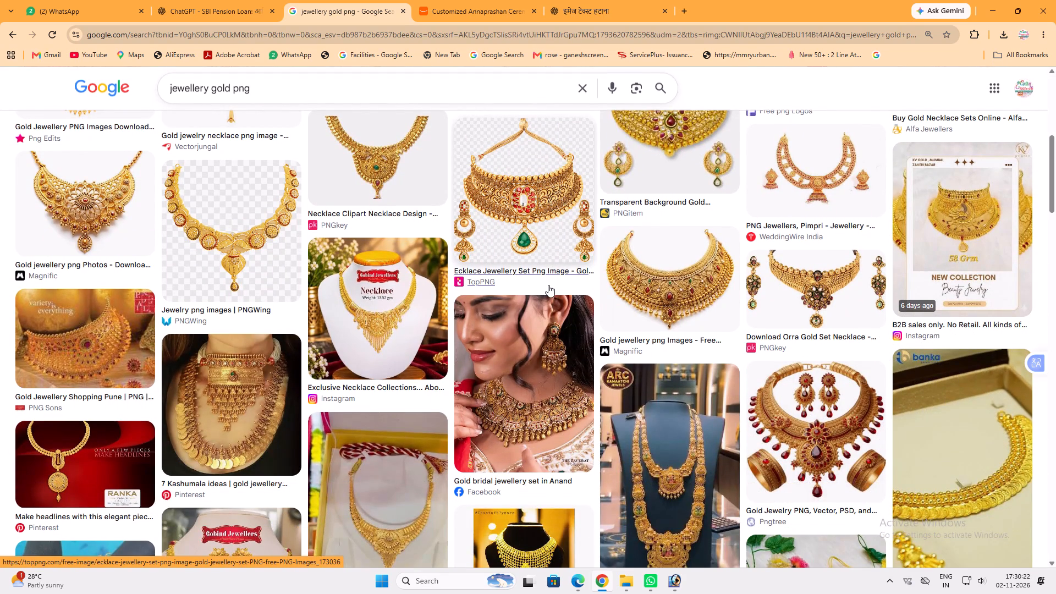
left_click(413, 493)
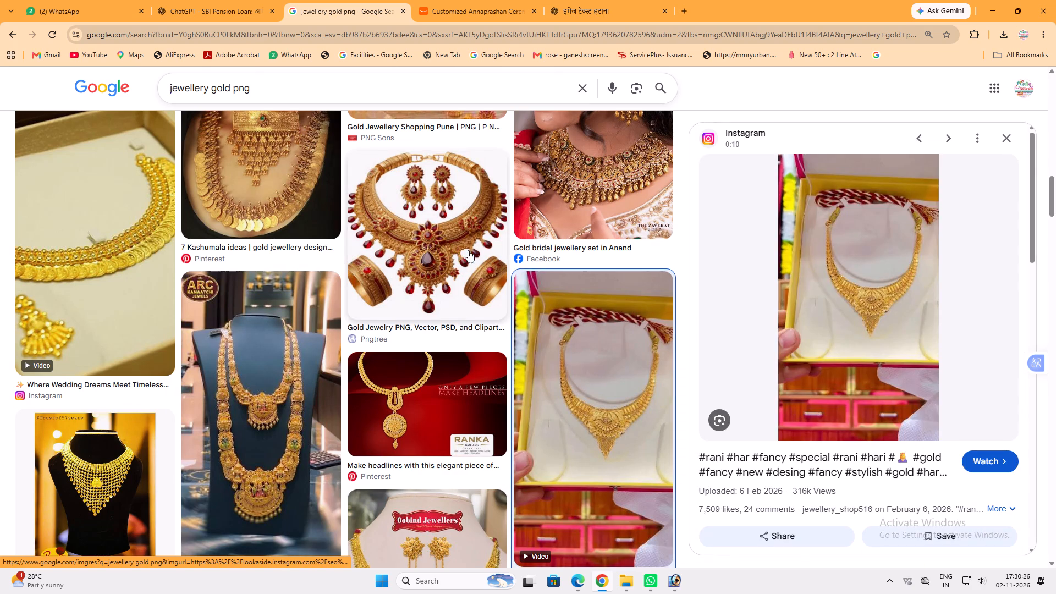
scroll(815, 315, "down", 3)
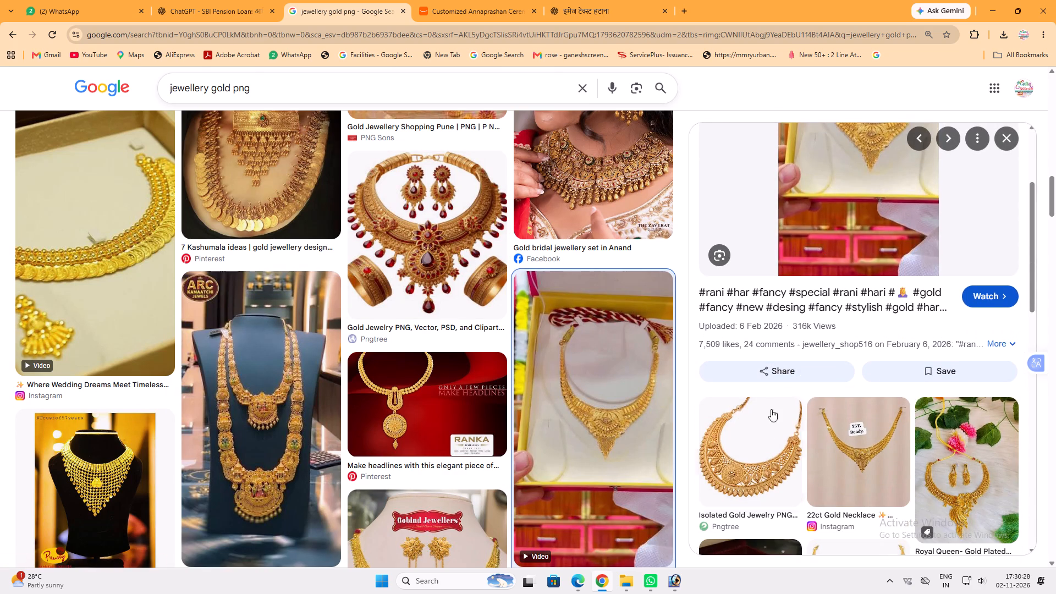
left_click(765, 438)
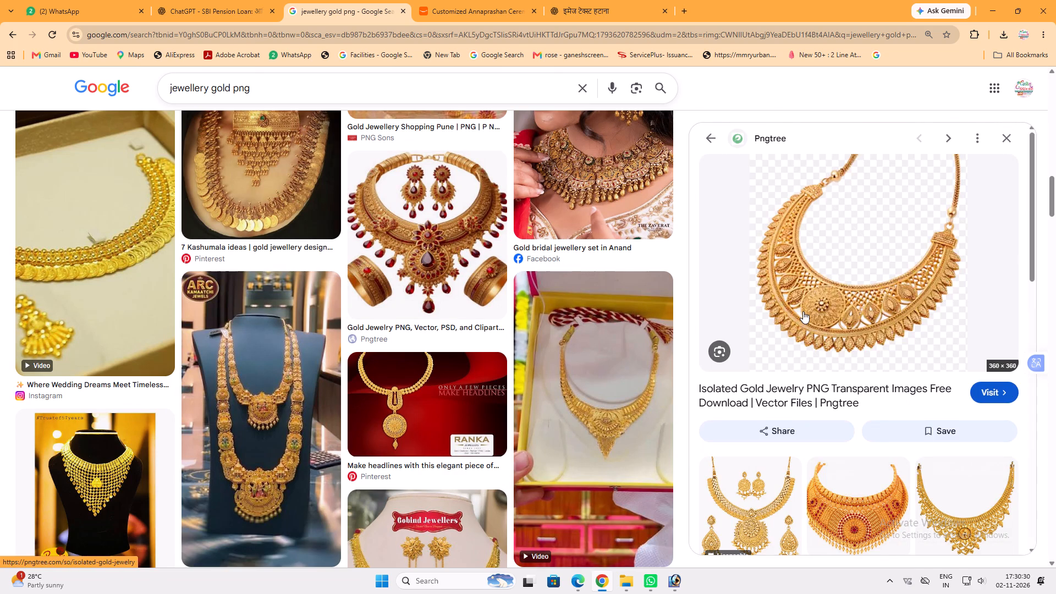
scroll(803, 311, "down", 6)
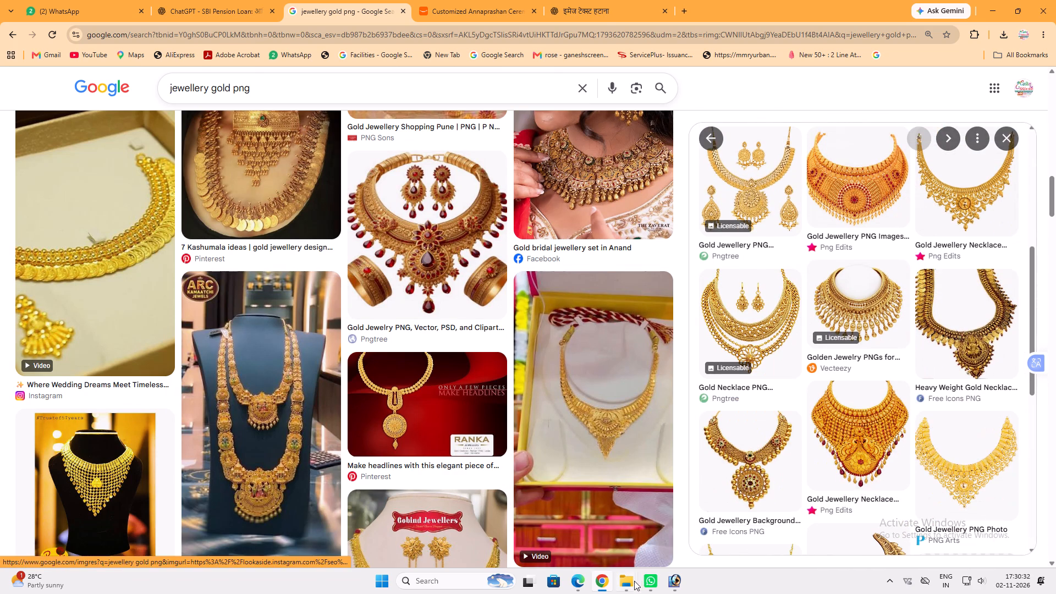
From the jwe file search results, open the banner "Jwellery 96 in X 18 in =1 Dstar" in Photoshop.
left_click(634, 581)
left_click(630, 573)
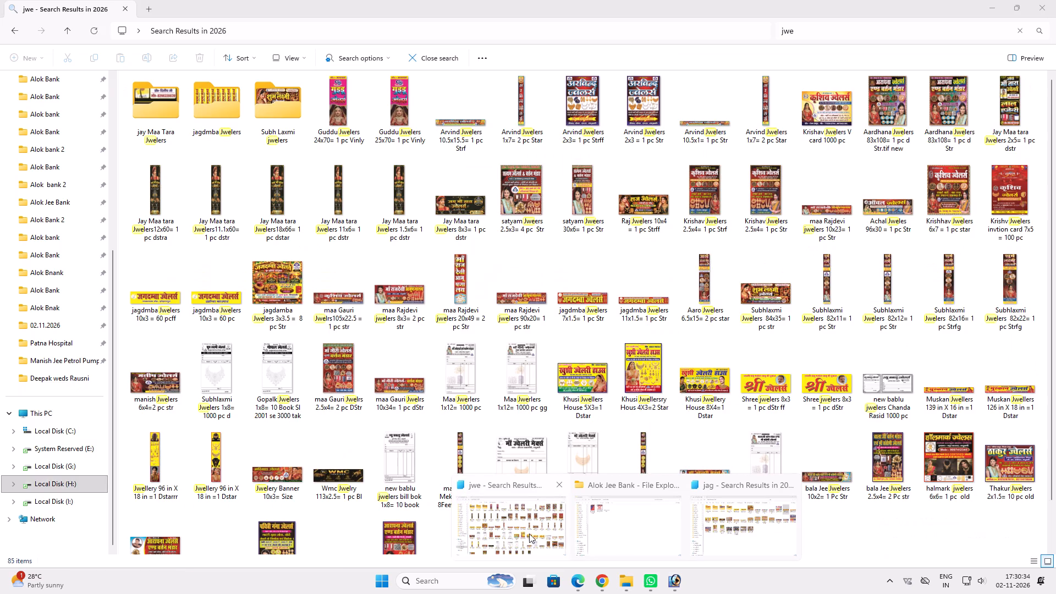
left_click(529, 526)
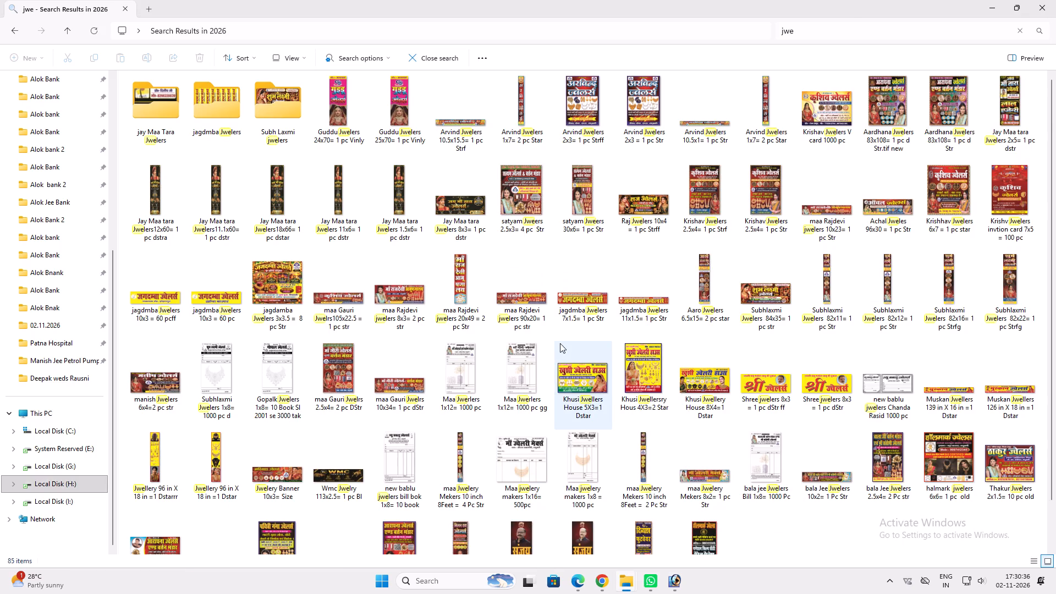
scroll(560, 343, "down", 1)
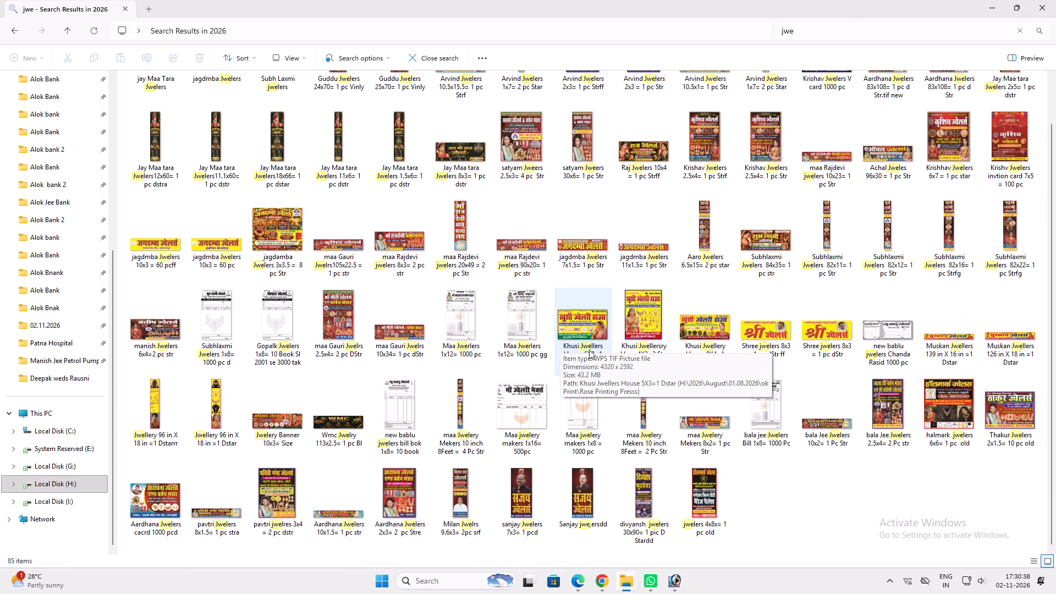
left_click_drag(214, 397, 652, 593)
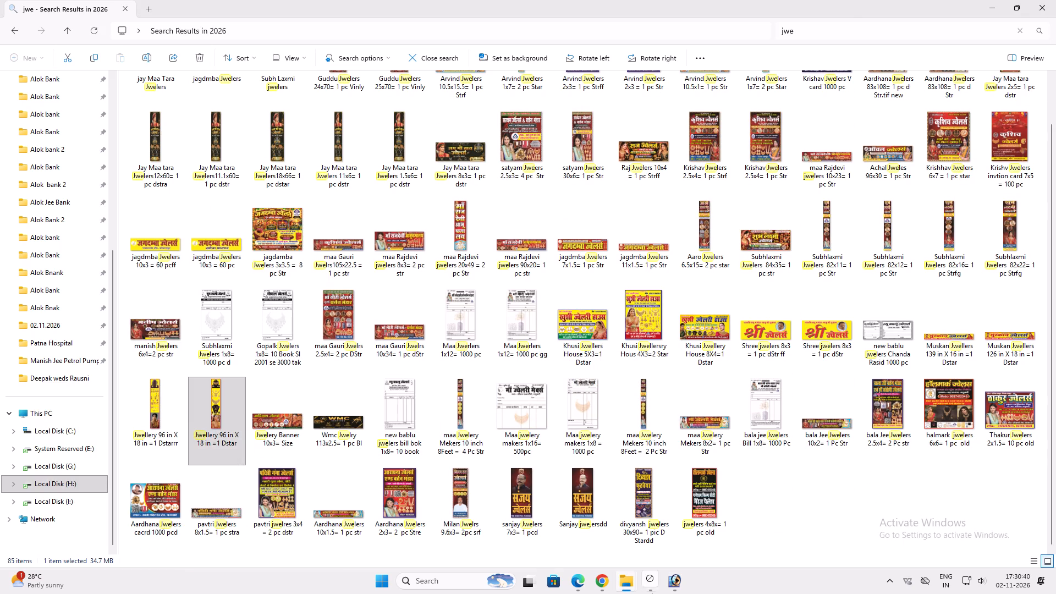
left_click_drag(652, 593, 672, 351)
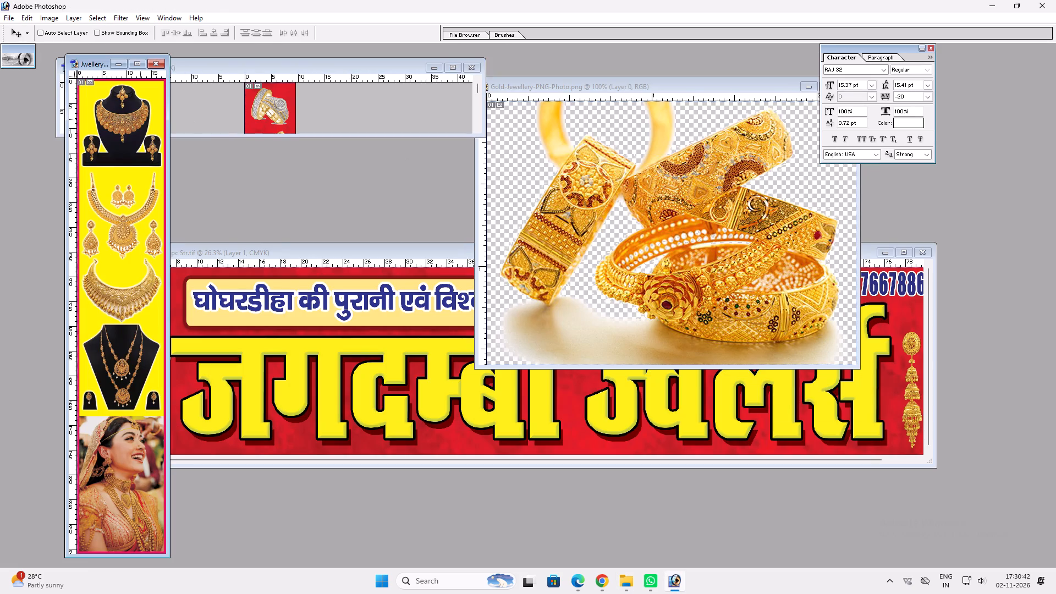
Open the other "Jwellery 96 in X 18 in" strip from the file search results and place its window beside the first yellow strip.
left_click(631, 584)
left_click(542, 524)
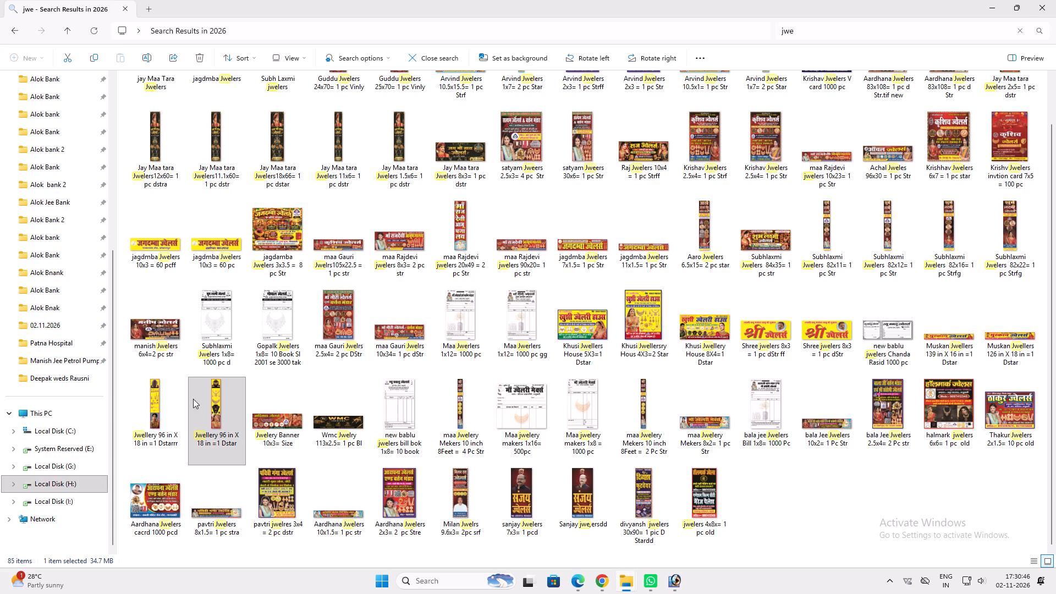
left_click_drag(159, 397, 673, 582)
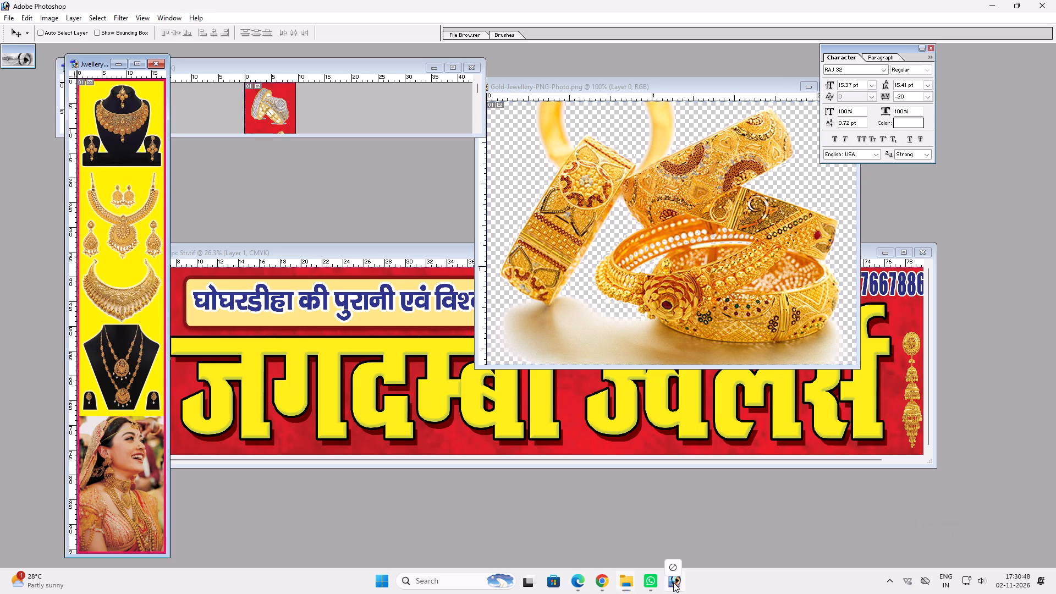
left_click_drag(673, 582, 527, 387)
left_click_drag(92, 61, 219, 78)
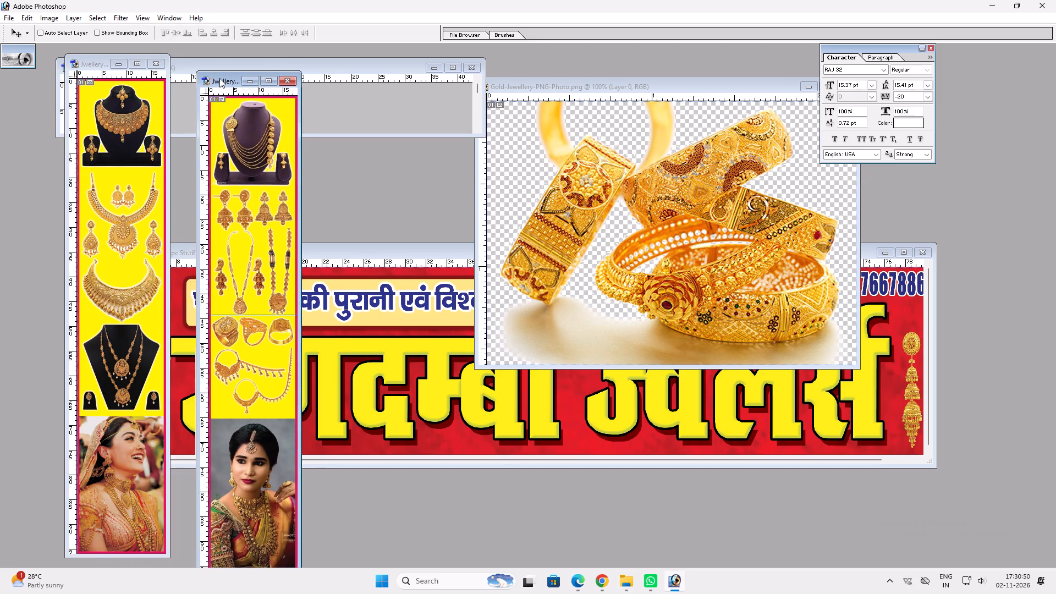
left_click_drag(219, 78, 204, 63)
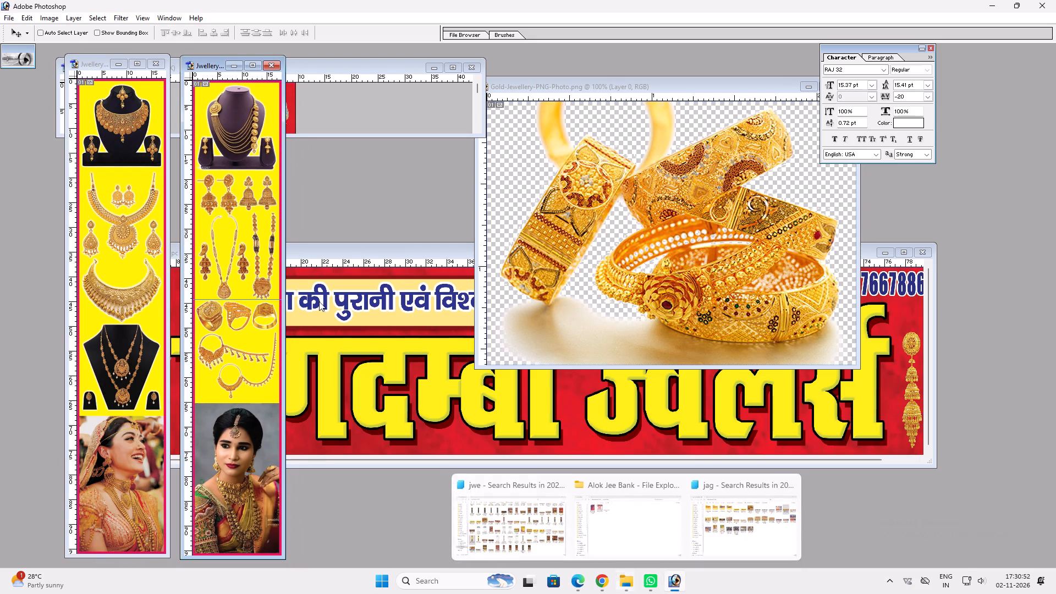
Maximize the newly opened jewellery strip and hide its guides.
left_click(247, 249)
left_click(257, 63)
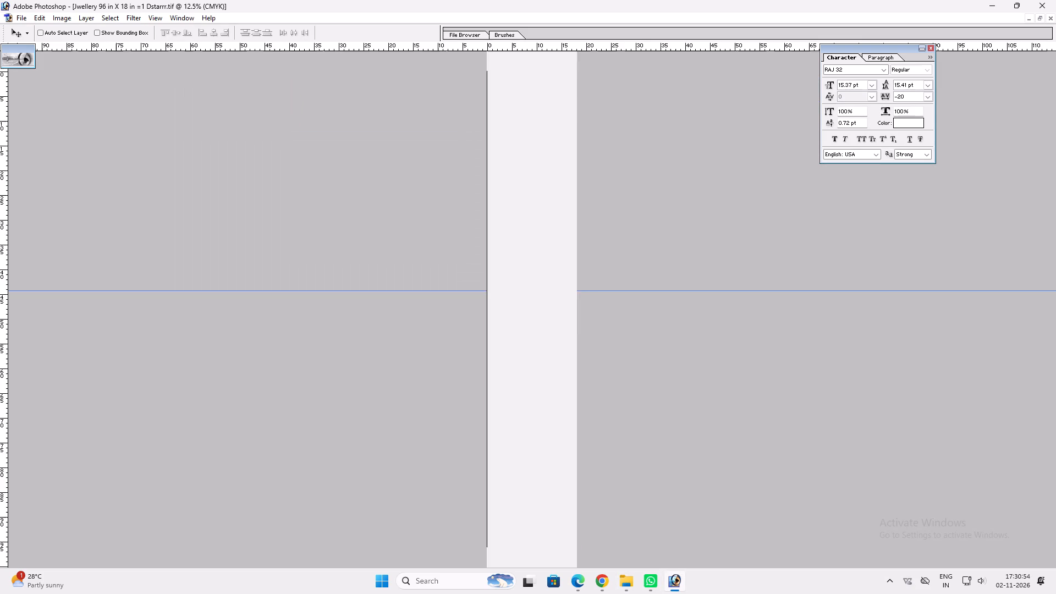
key("ctrl+h")
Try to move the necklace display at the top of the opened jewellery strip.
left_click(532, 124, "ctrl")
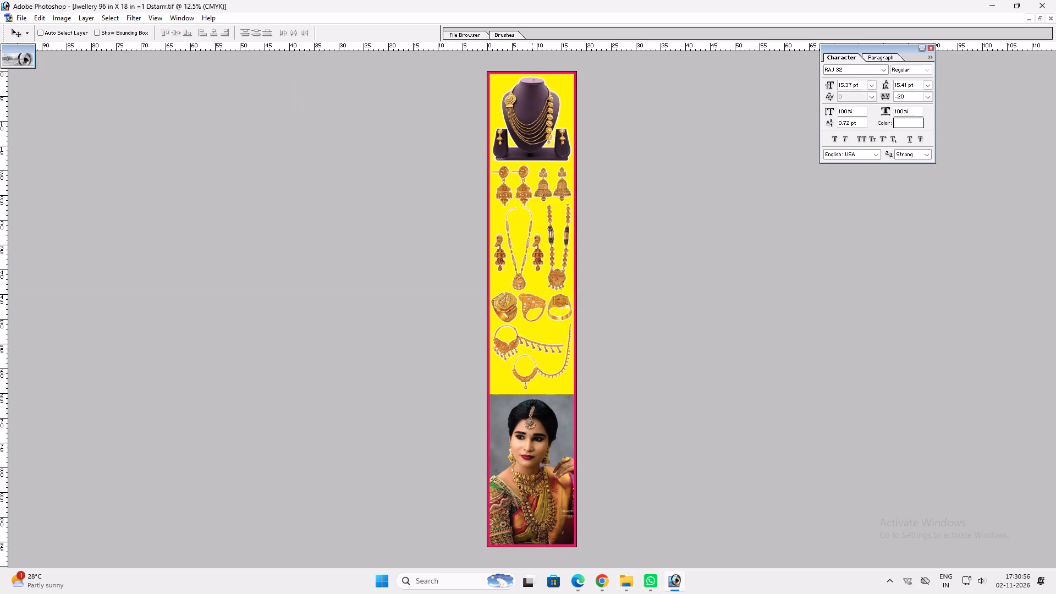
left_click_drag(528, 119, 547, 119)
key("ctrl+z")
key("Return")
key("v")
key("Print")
Capture a screen snip of the purple-bust necklace display at the top of the opened jewellery strip.
left_click_drag(488, 75, 572, 165)
Switch to Chrome and close the ChatGPT tab and the last tab, about removing text from images.
left_click(601, 579)
left_click(637, 83)
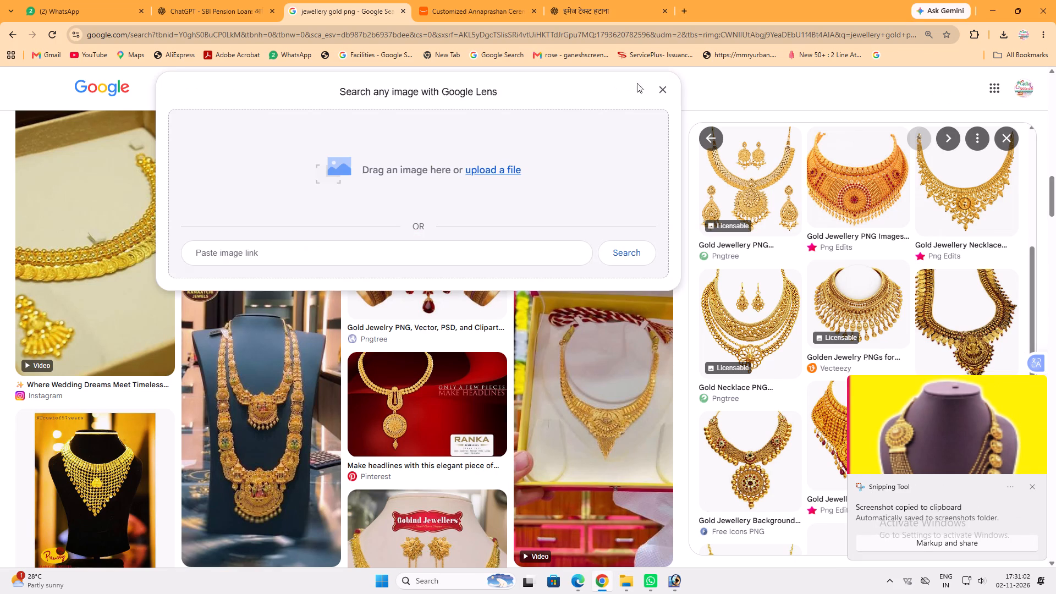
left_click(273, 10)
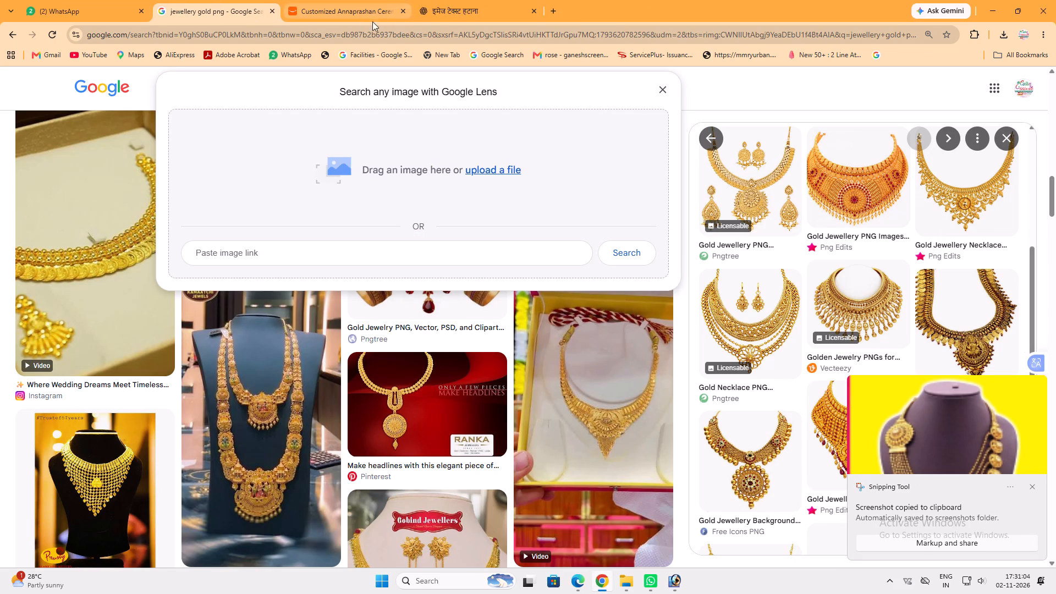
left_click(535, 13)
Search for "ff" in a new tab and run a Google Lens image search from there with the captured necklace snip.
left_click(428, 7)
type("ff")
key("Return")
left_click(654, 97)
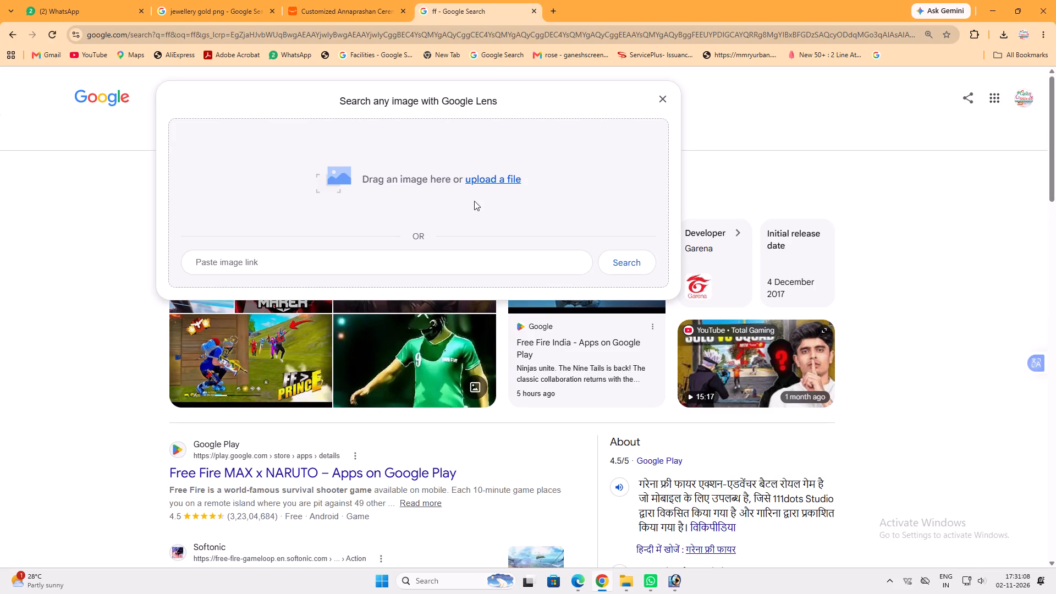
left_click(427, 259)
key("ctrl+v")
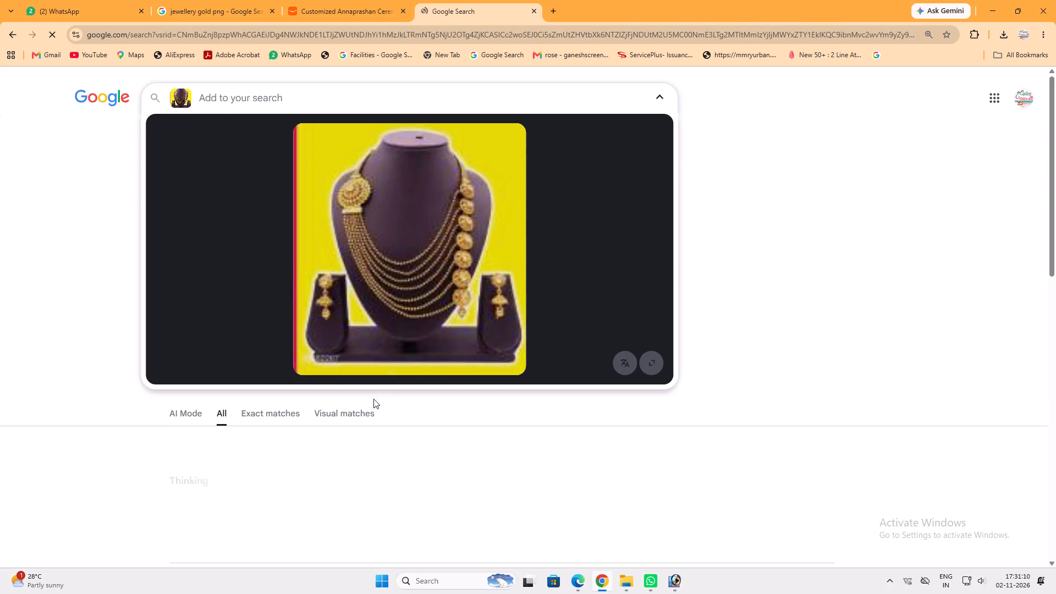
Show only the visual matches and open the first match, the multi-strand gold necklace on a purple bust.
left_click(340, 415)
left_click(257, 249)
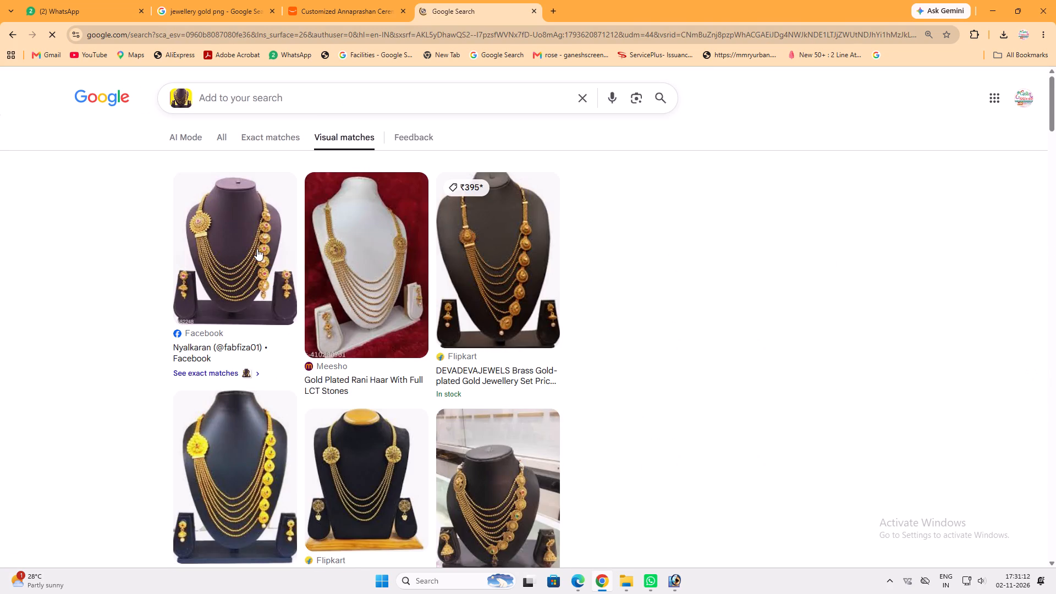
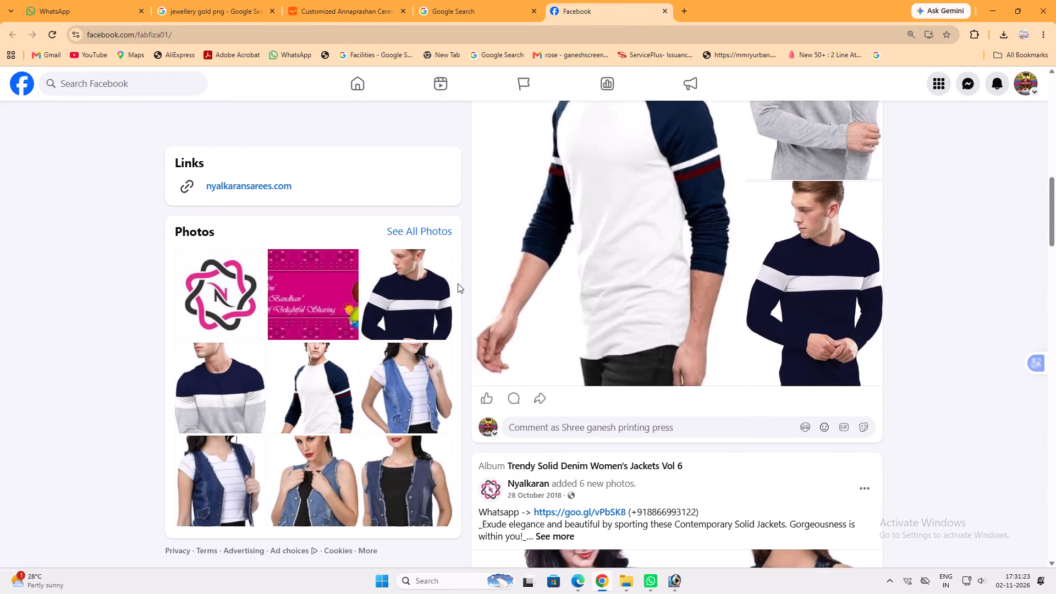
Return to the reverse image search results and copy the large necklace display image from the Facebook match.
scroll(356, 299, "down", 6)
scroll(335, 249, "up", 9)
left_click(464, 9)
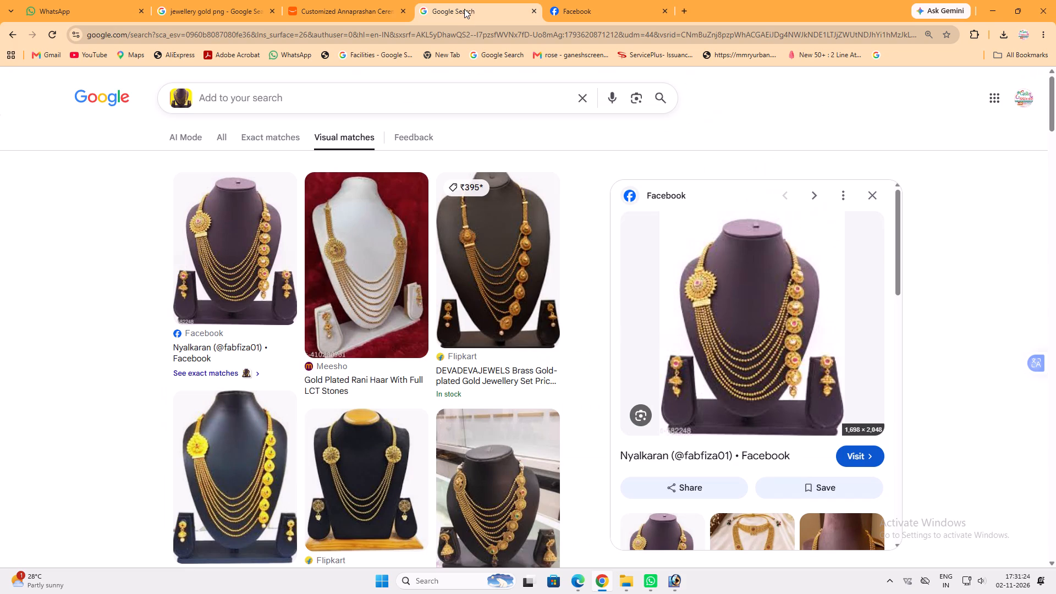
scroll(389, 342, "down", 6)
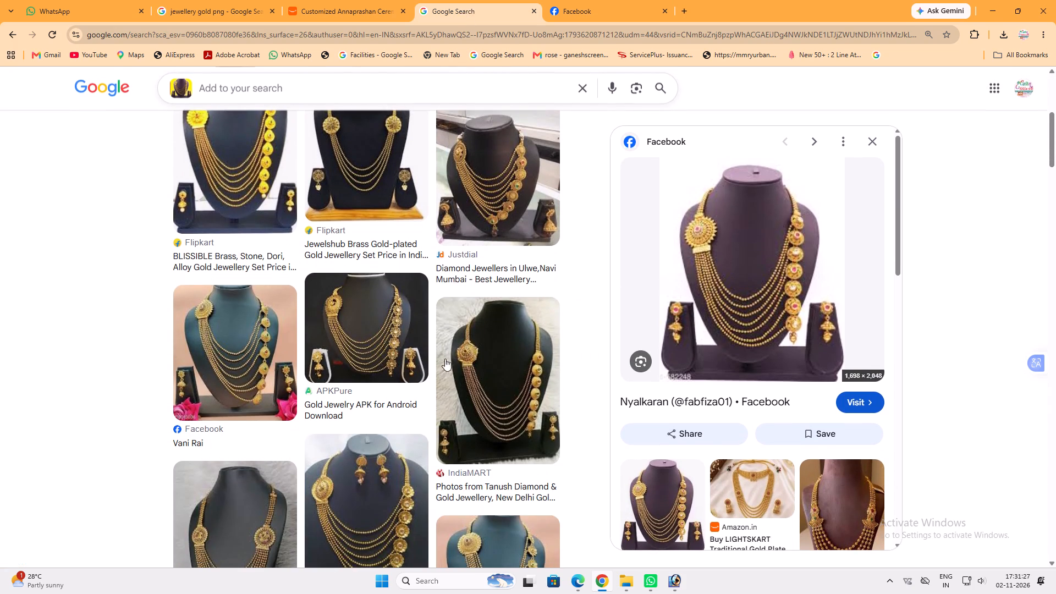
right_click(768, 204)
left_click(817, 377)
scroll(760, 377, "down", 2)
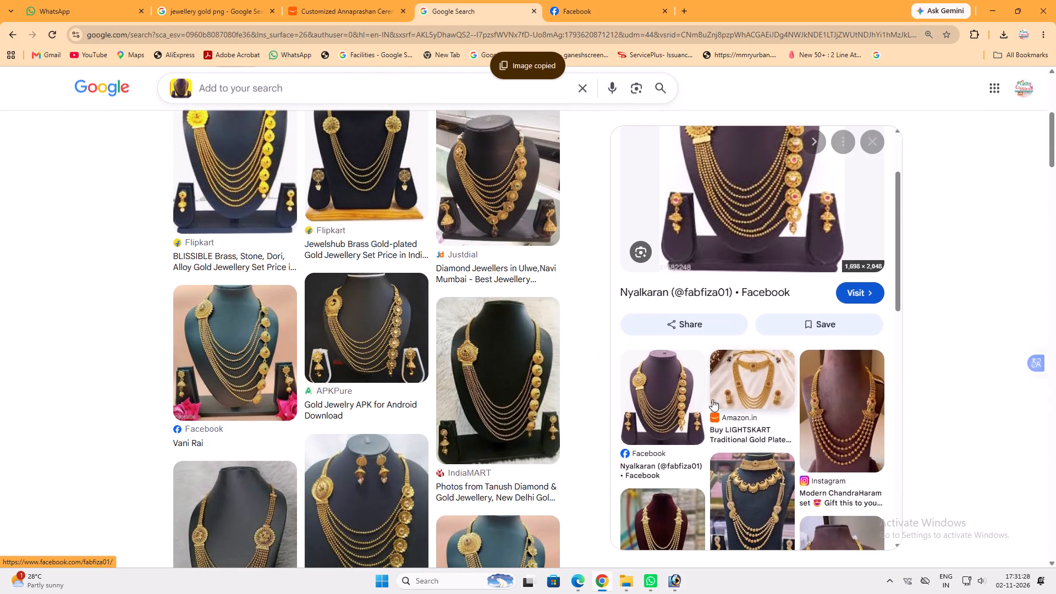
left_click(670, 387)
right_click(771, 221)
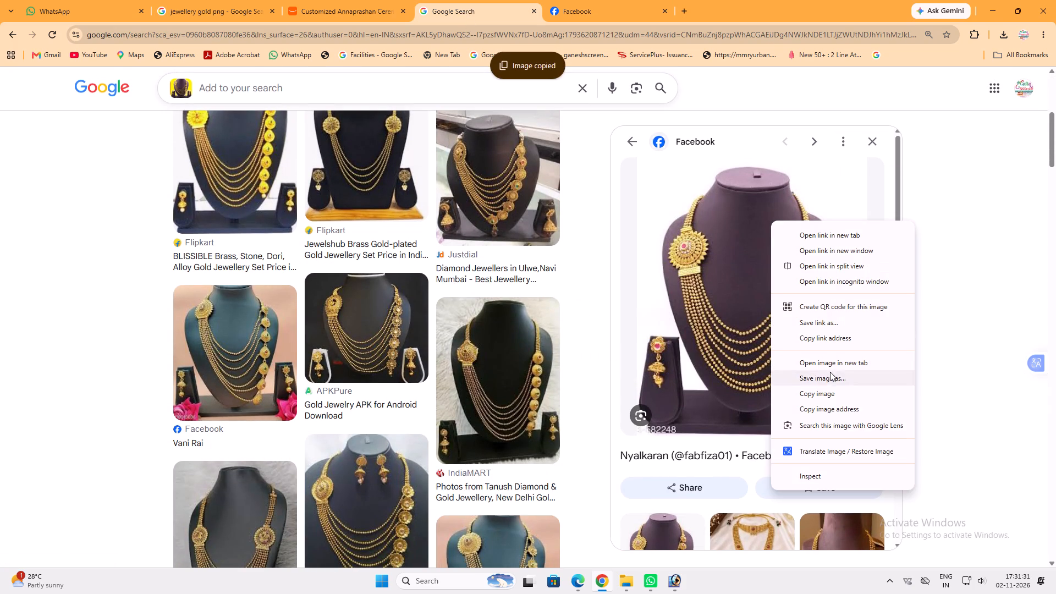
left_click(827, 395)
Switch to Photoshop and paste the copied necklace display image into the narrow red banner strip.
left_click(679, 580)
key("ctrl+v")
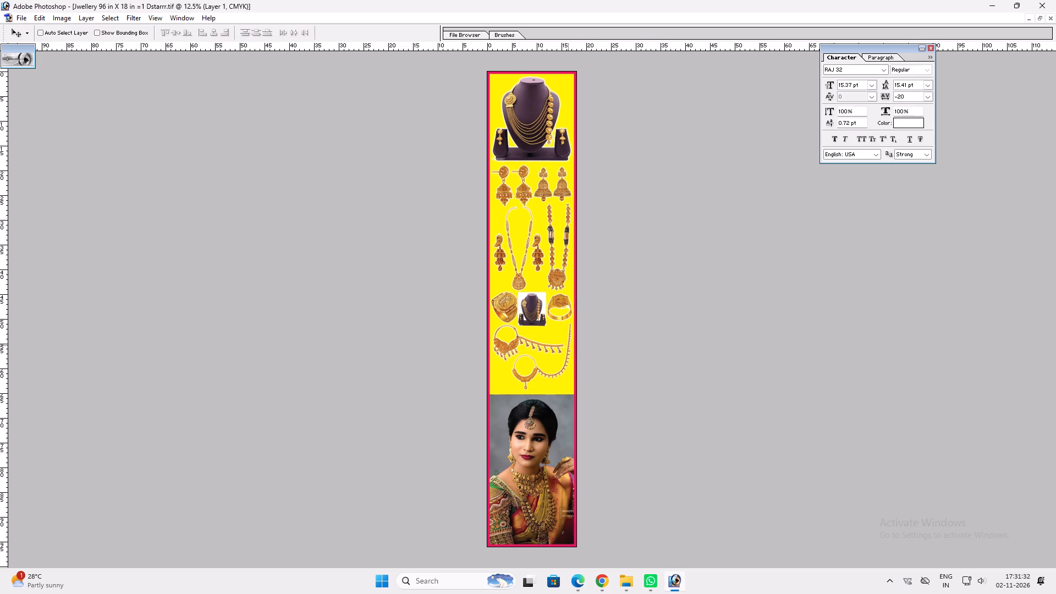
key("ctrl+z")
key("ctrl+Tab")
key("ctrl+Tab")
key("ctrl+v")
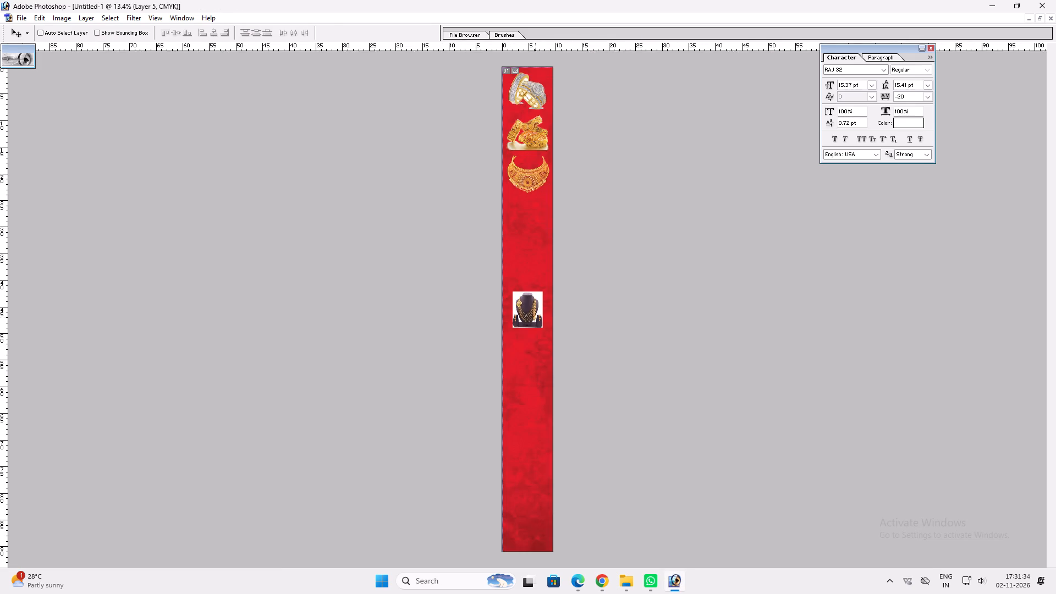
Select the white background around the pasted necklace display with the Magic Wand, delete it and clear the selection.
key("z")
left_click_drag(482, 279, 619, 405)
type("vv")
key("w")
left_click(574, 166)
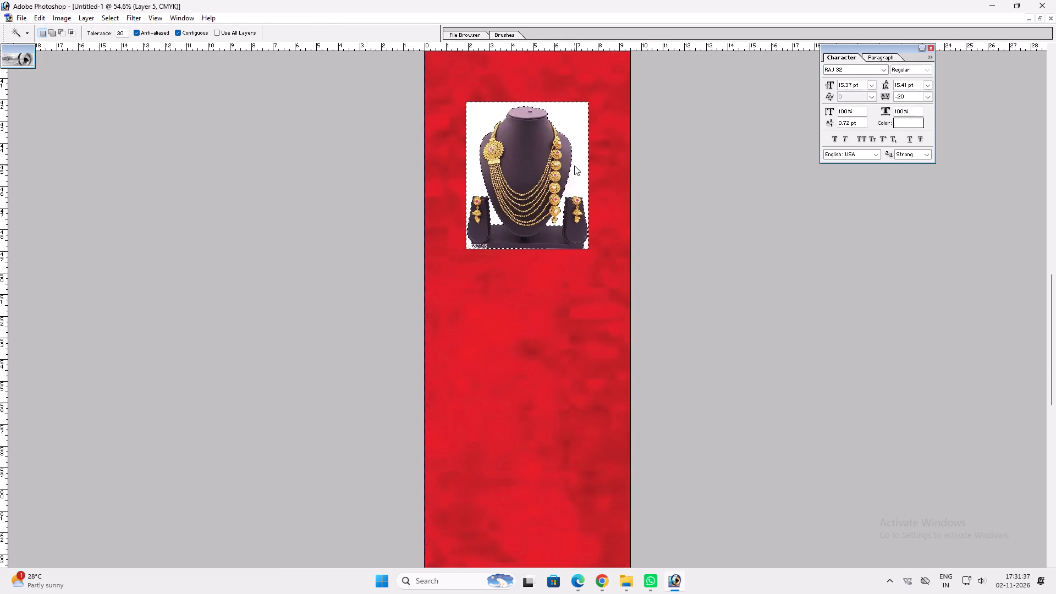
key("Delete")
key("Delete")
key("ctrl+d")
Move the cut-out necklace display up to sit just below the gold choker necklace.
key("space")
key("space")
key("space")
right_click(532, 212)
left_click_drag(549, 214, 563, 221)
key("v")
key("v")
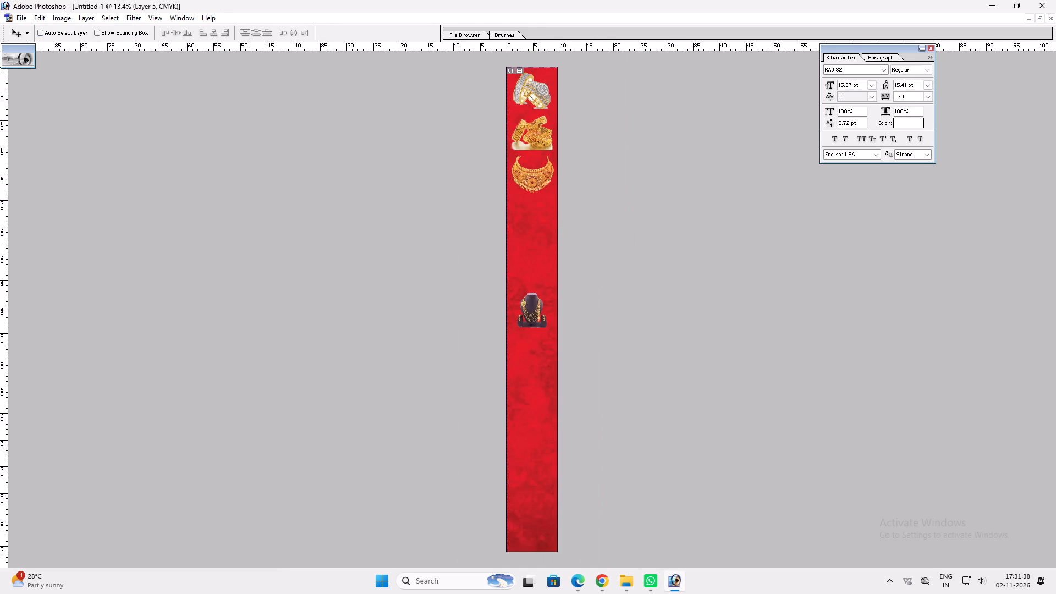
left_click_drag(533, 286, 531, 197)
left_click(524, 221)
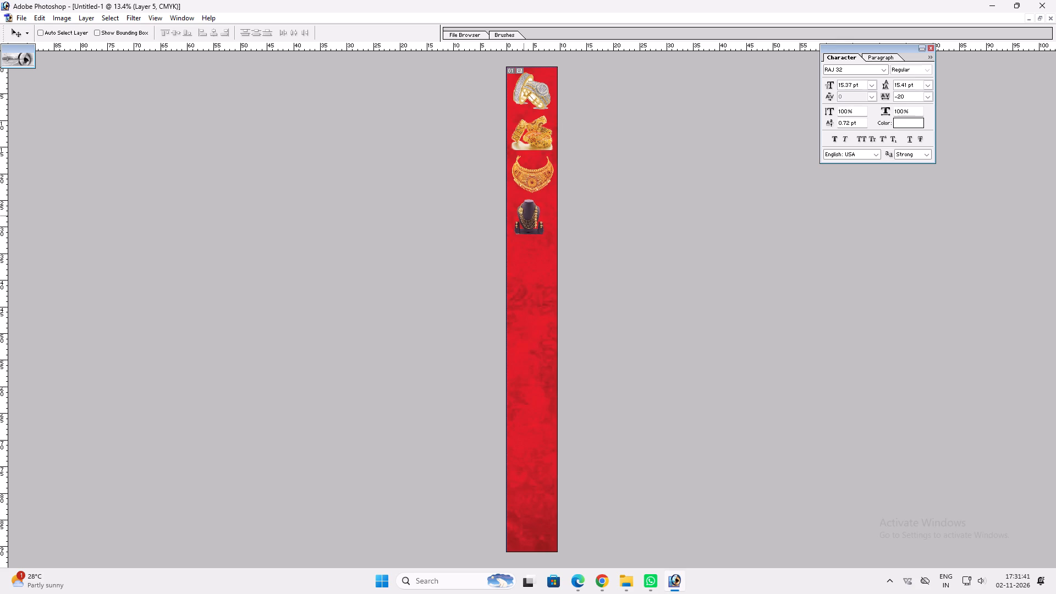
Enlarge the necklace display with Free Transform so it fills more of the strip's width.
key("ctrl+t")
left_click_drag(544, 231, 551, 246, "shift")
key("shift+Return")
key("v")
Centre the necklace display horizontally on the whole red strip and clear the selection.
key("ctrl+plus")
key("ctrl+plus")
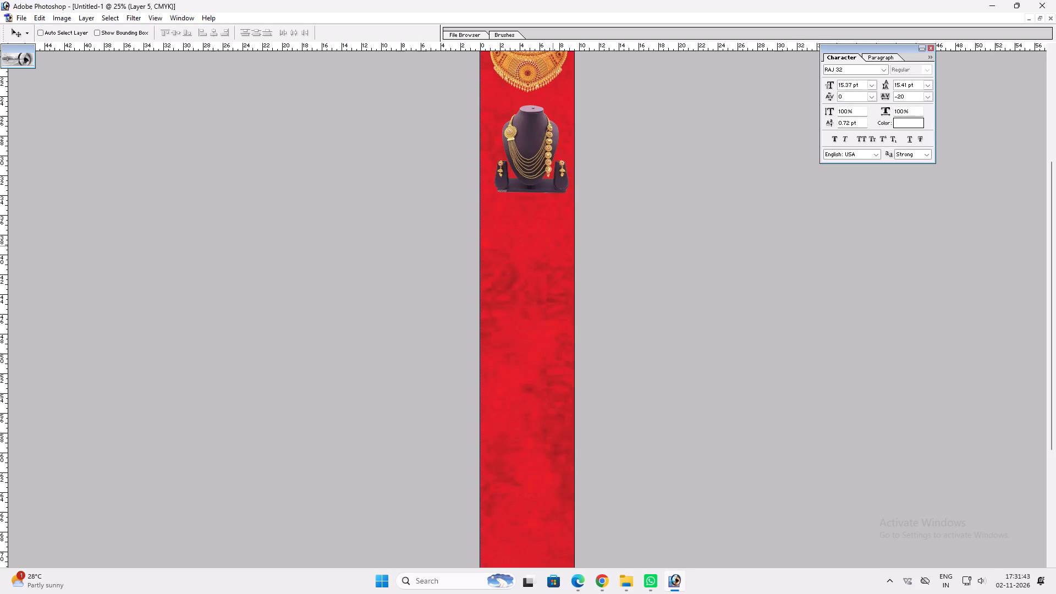
key("ctrl+a")
key("alt+l")
key("alt+i")
key("alt+h")
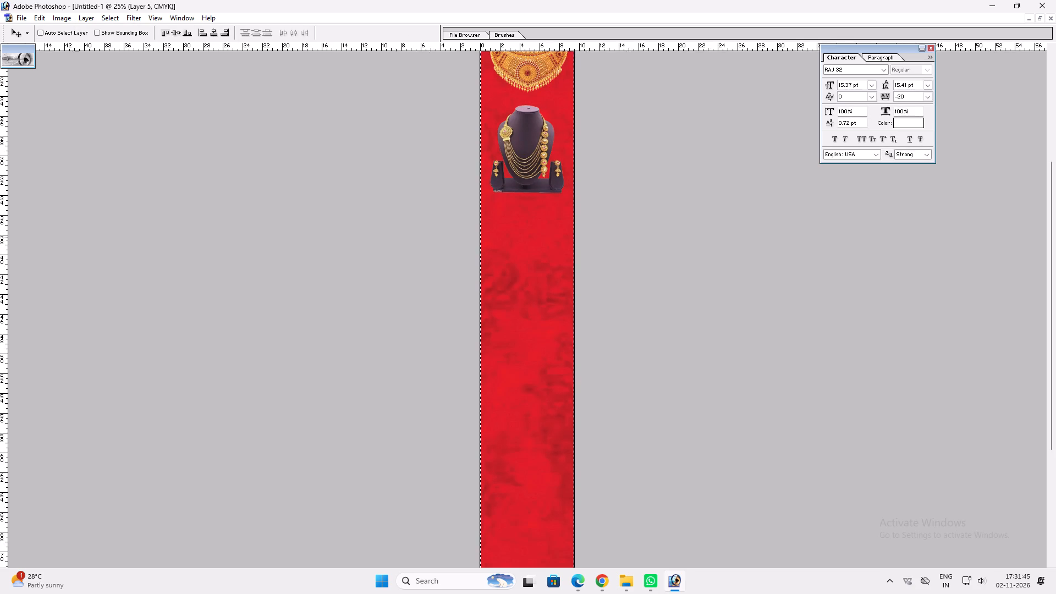
key("ctrl+d")
Scale the necklace display up slightly to about 105.9% in width and height, keeping it below the choker.
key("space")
right_click(540, 205)
left_click_drag(548, 210, 554, 213)
key("ctrl+t")
left_click(551, 195, "shift")
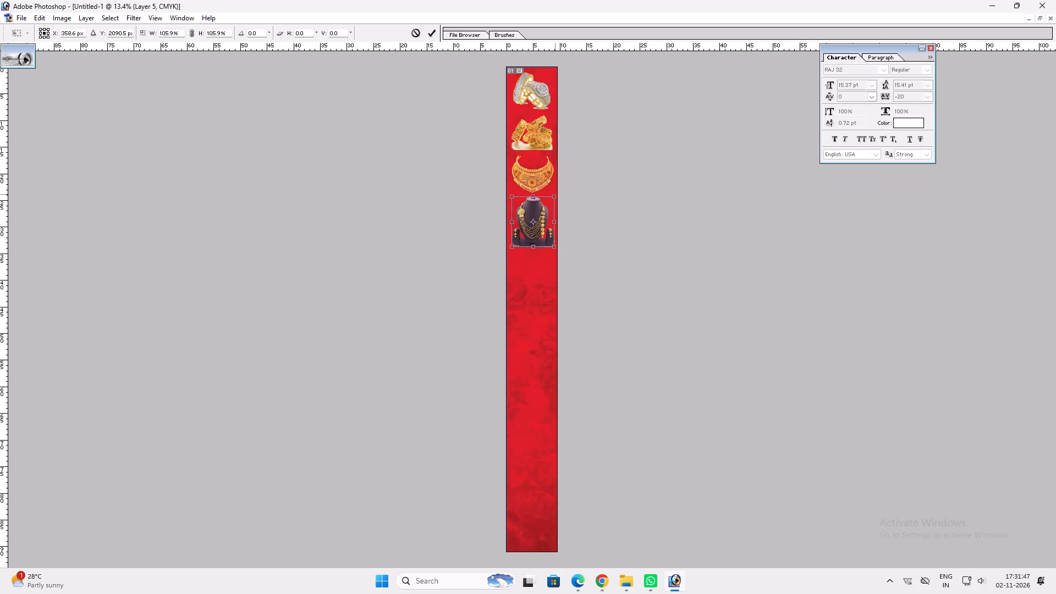
key("shift+Return")
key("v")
Bring up the dialog for opening another file.
key("ctrl+plus")
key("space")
key("ctrl+o")
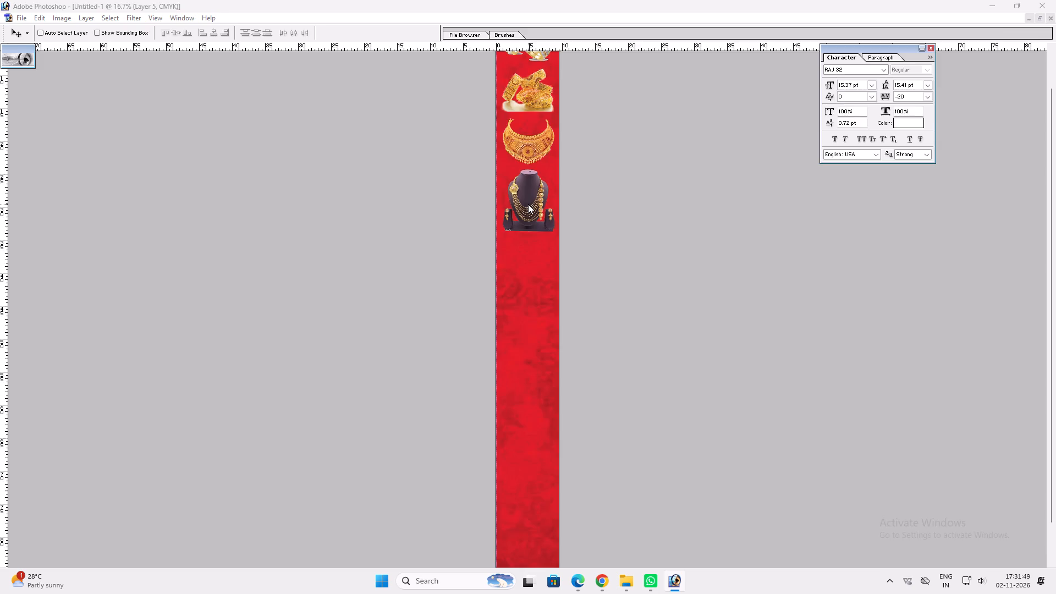
Open the file browser and review the banner files inside the customer folder with the VOTE thumbnail in 02.11.2026.
left_click(233, 34)
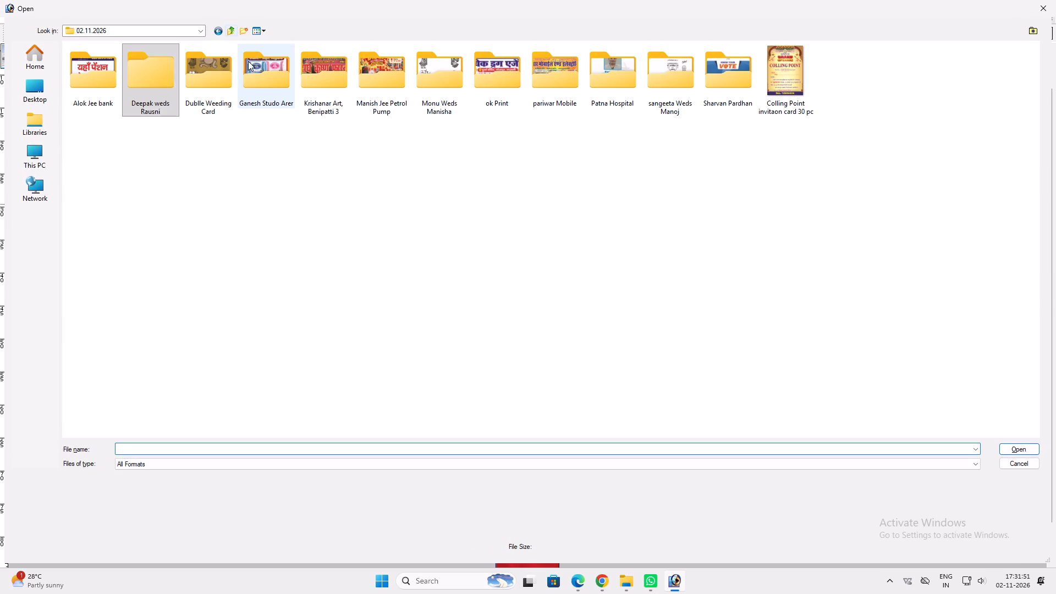
left_click(363, 148)
left_click(739, 92)
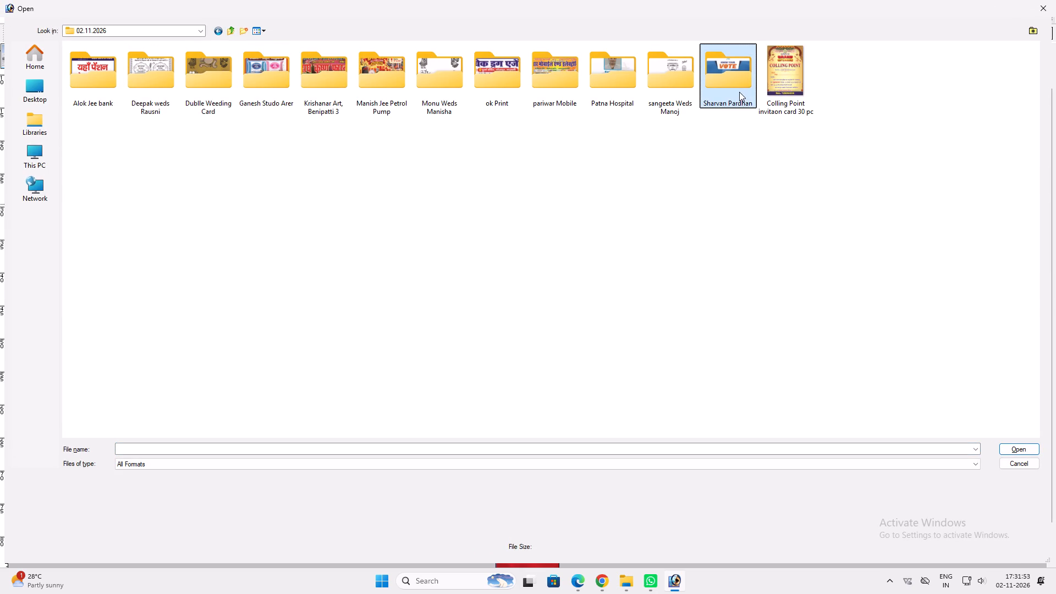
double_click(745, 84)
left_click(108, 102)
left_click(164, 102)
left_click(190, 100)
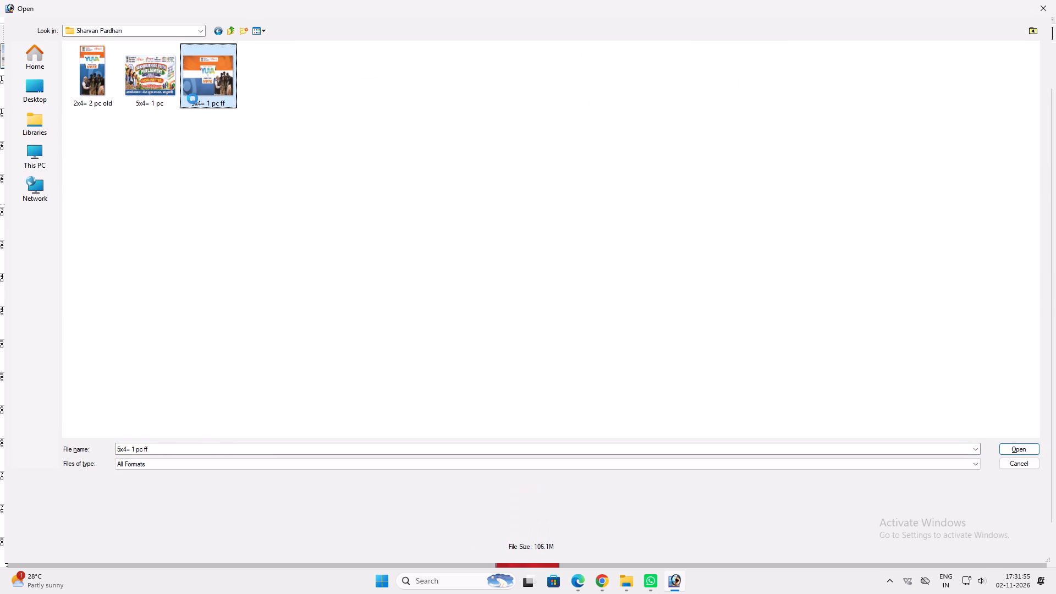
left_click(228, 31)
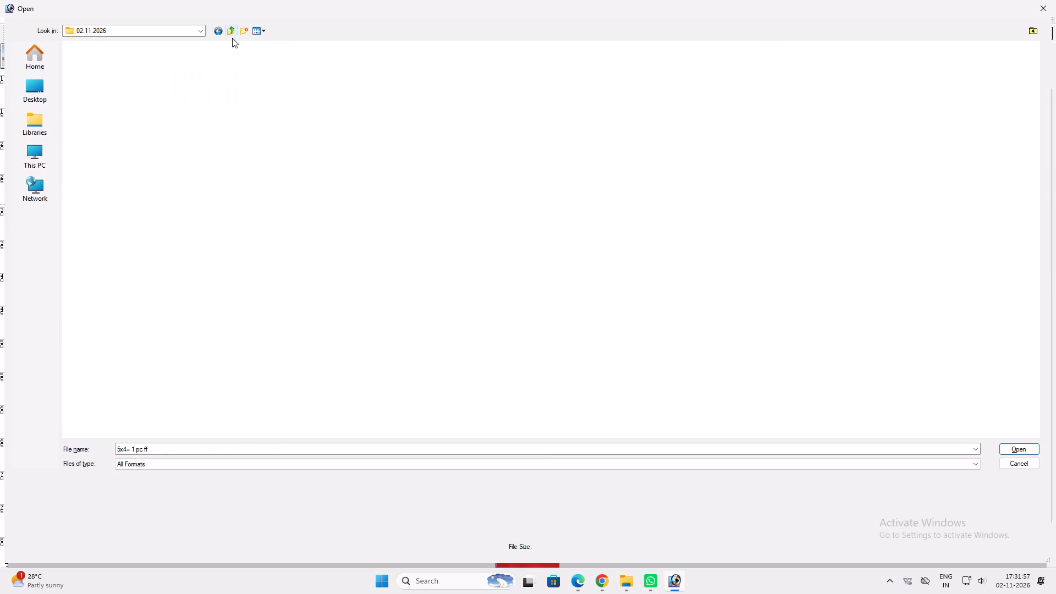
Copy the customer folder with the VOTE thumbnail from 02.11.2026 into the Final Print folder.
left_click(508, 175)
left_click(733, 62)
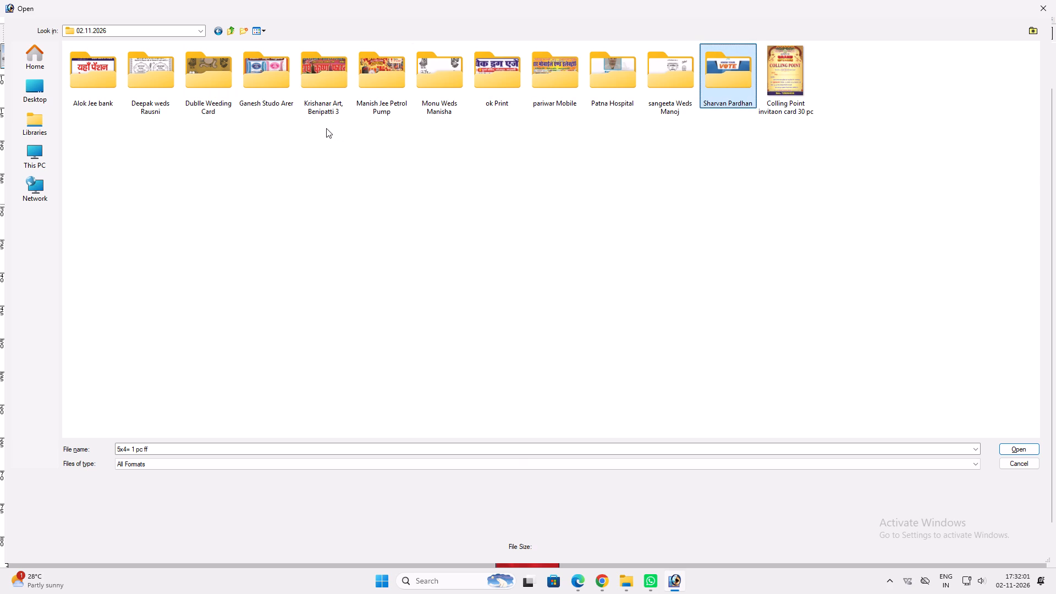
key("ctrl+c")
key("ctrl+c")
key("ctrl+c")
key("ctrl+c")
key("ctrl+c")
key("ctrl+c")
key("ctrl+c")
key("ctrl+c")
key("ctrl+c")
key("ctrl+c")
key("ctrl+c")
key("ctrl+c")
key("ctrl+c")
key("ctrl+c")
key("ctrl+c")
left_click(232, 31)
double_click(218, 94)
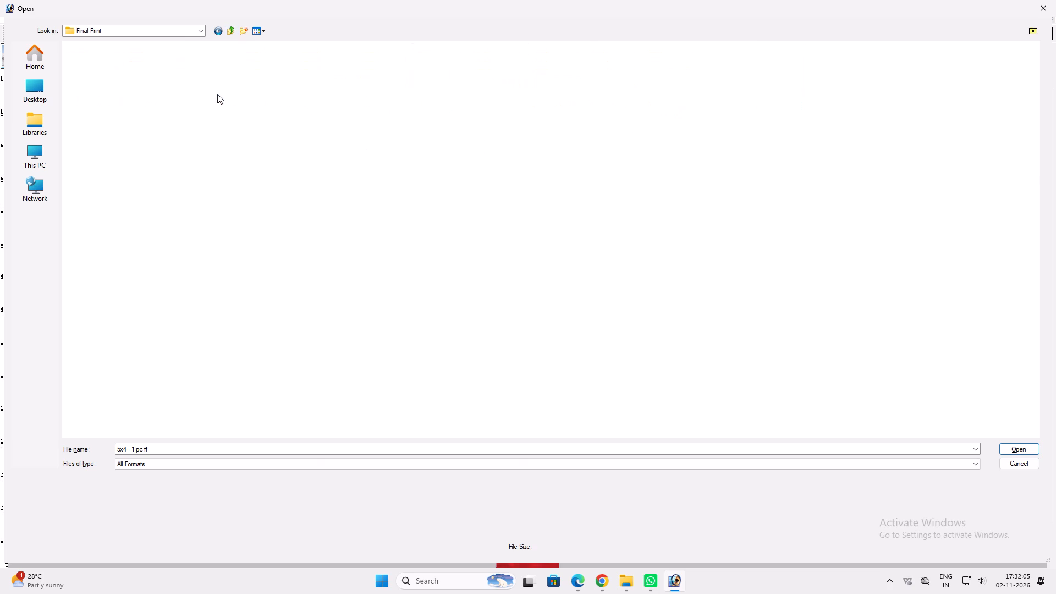
left_click(274, 158)
key("ctrl+v")
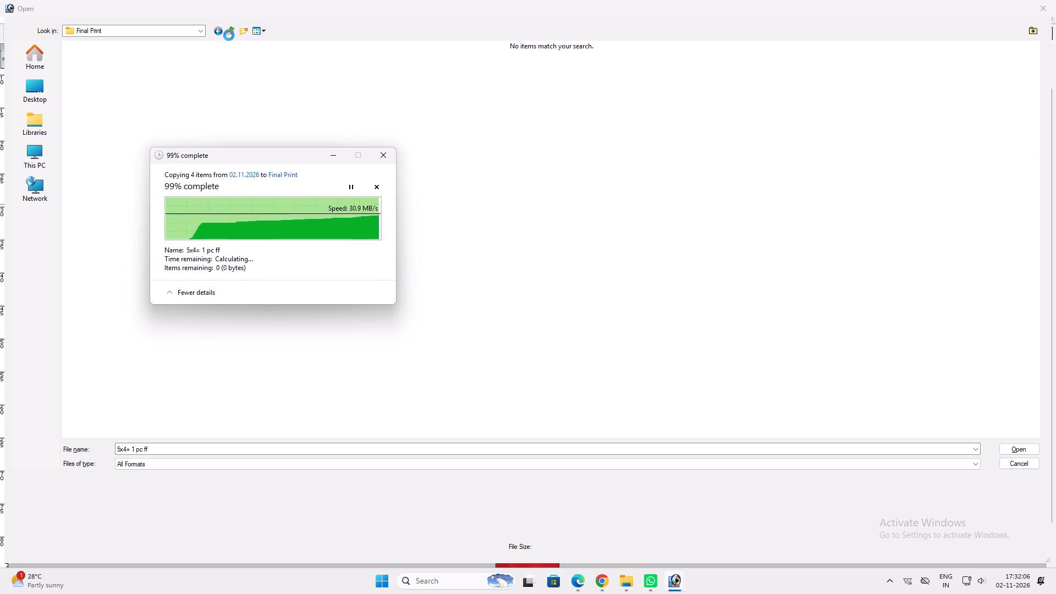
Return to 02.11.2026 and move the original customer folder with the VOTE thumbnail into the ok Print folder.
left_click(229, 35)
left_click(430, 217)
double_click(143, 79)
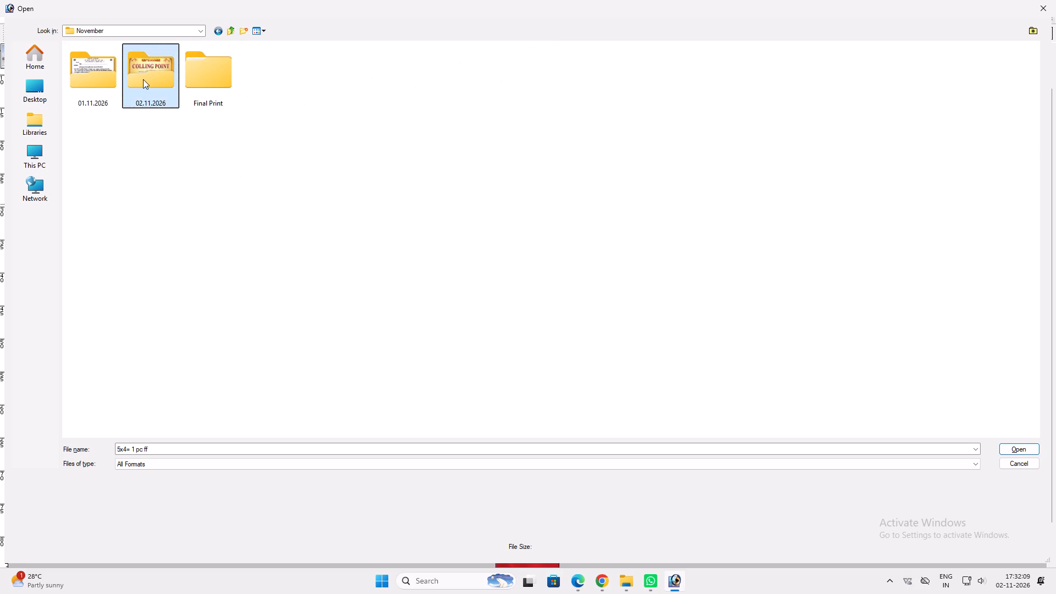
left_click(472, 194)
left_click_drag(713, 78, 399, 226)
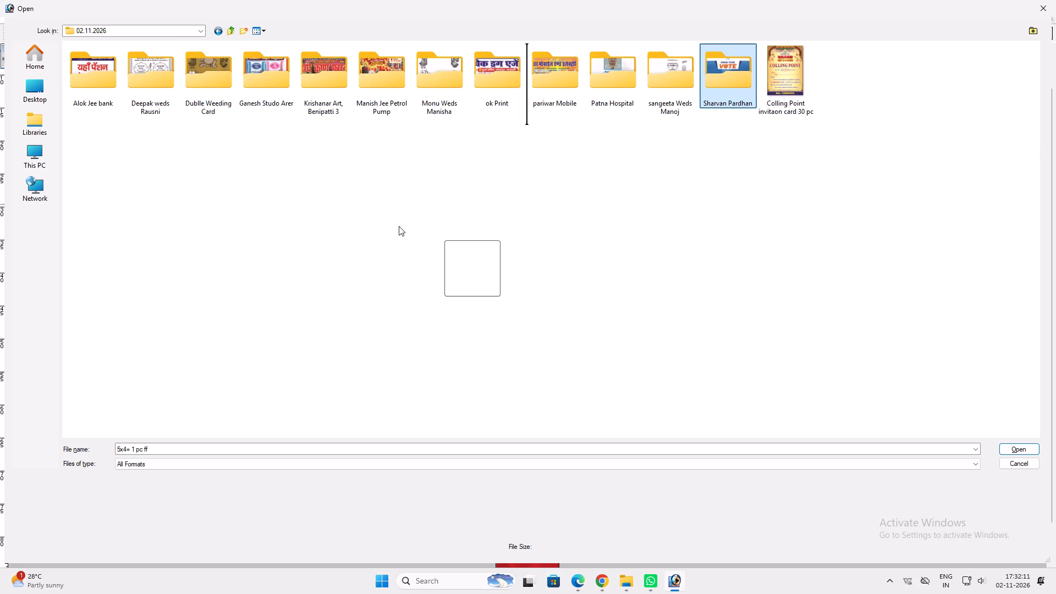
left_click_drag(399, 226, 481, 58)
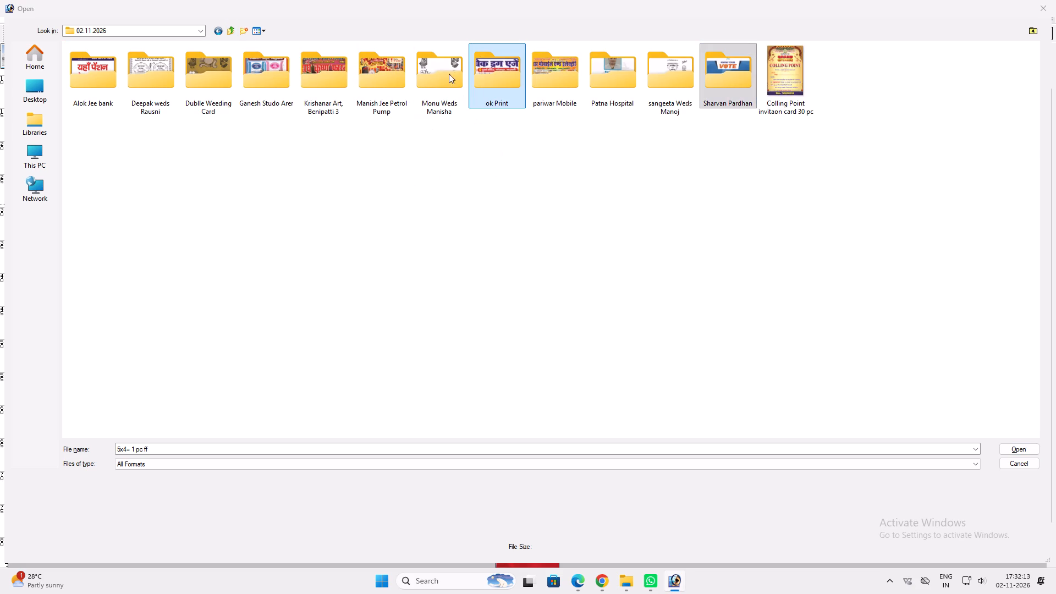
Check the files in the Krishanar Art, Benipatti 3 folder and copy that folder from 02.11.2026 into Final Print.
double_click(315, 81)
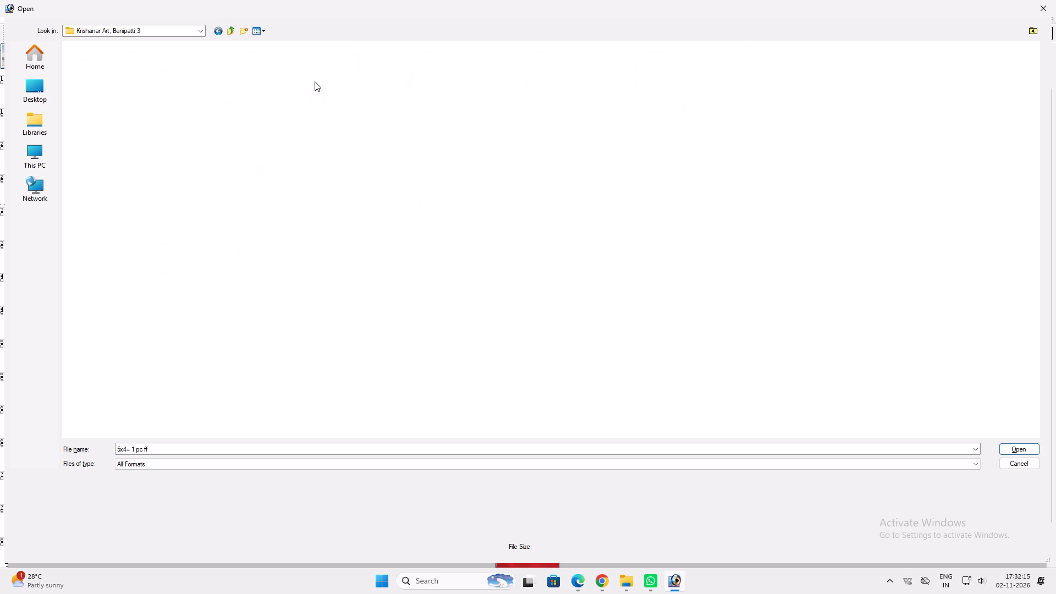
left_click(106, 70)
left_click(155, 78)
left_click(228, 32)
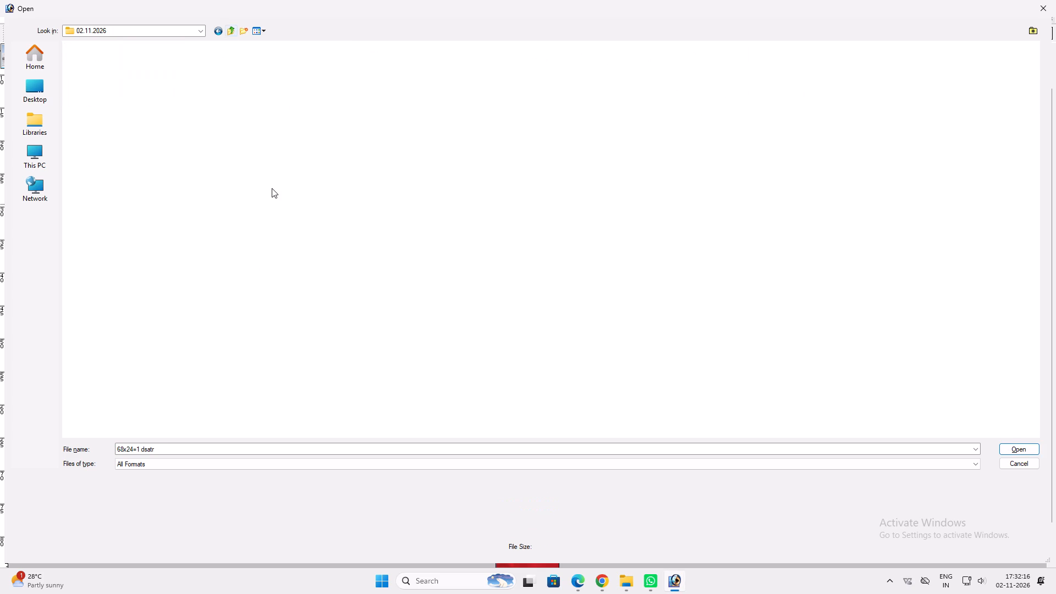
left_click(272, 189)
left_click(302, 95)
key("ctrl+c")
key("ctrl+c")
key("ctrl+c")
key("ctrl+c")
key("ctrl+c")
left_click(235, 31)
left_click(202, 89)
left_click(202, 84)
double_click(204, 80)
left_click(318, 146)
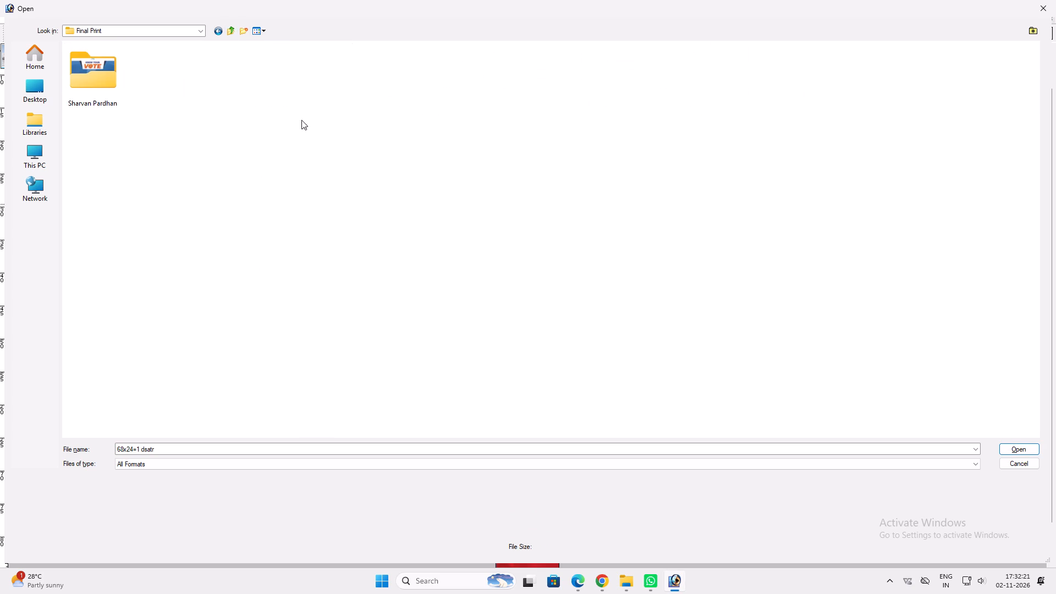
key("ctrl+v")
Return to 02.11.2026 and move the original Krishanar Art, Benipatti 3 folder into the ok Print folder.
left_click(230, 30)
left_click(470, 183)
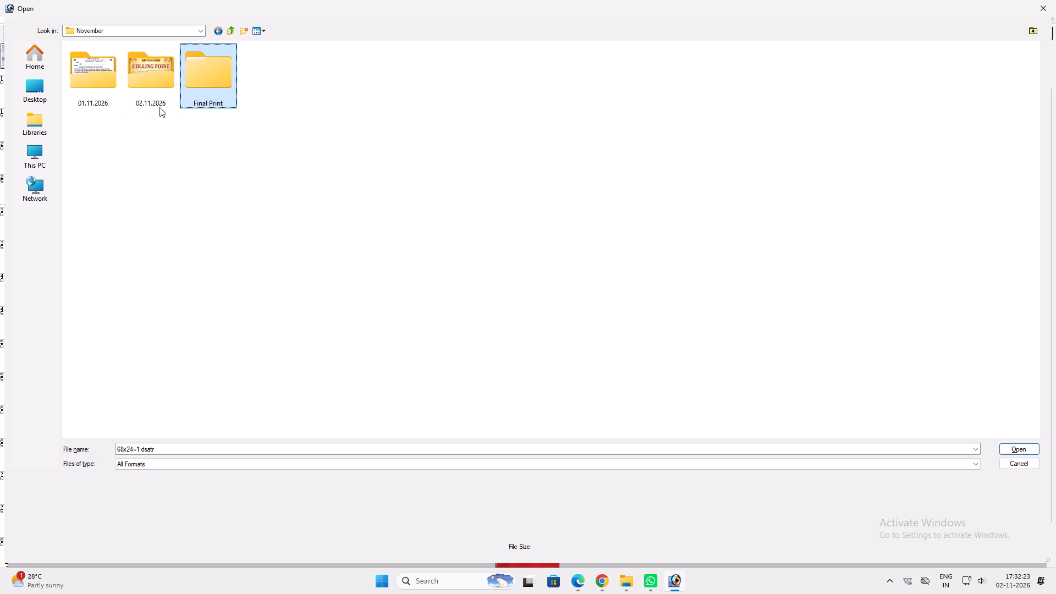
left_click(168, 79)
left_click(202, 87, "ctrl")
double_click(159, 80)
left_click(232, 148)
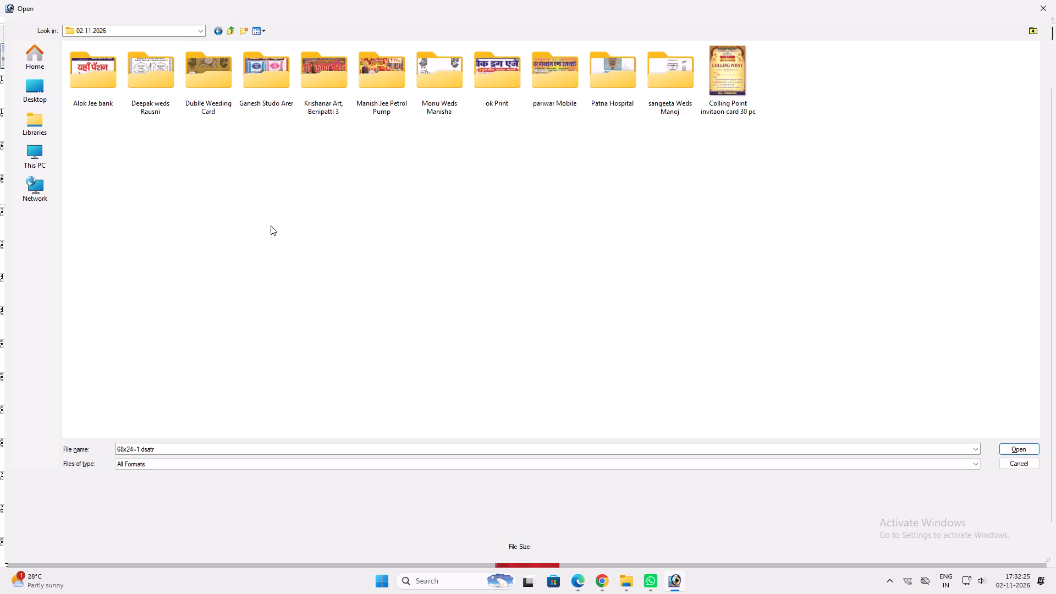
left_click_drag(316, 81, 361, 172)
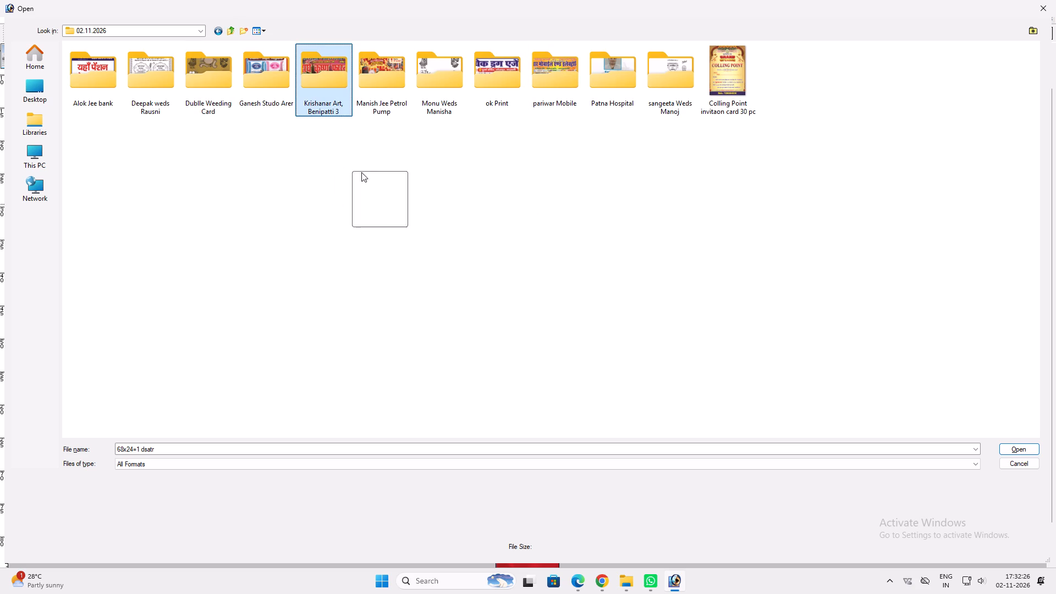
left_click_drag(361, 172, 482, 51)
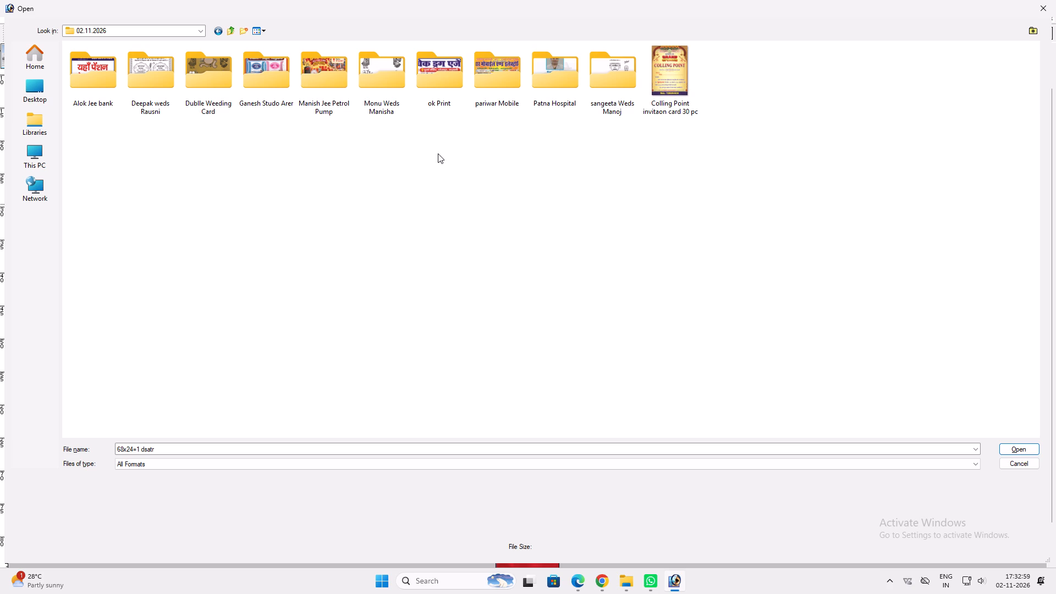
Review the banner files inside the Manish Jee Petrol Pump folder.
left_click(438, 153)
double_click(337, 59)
left_click(91, 76)
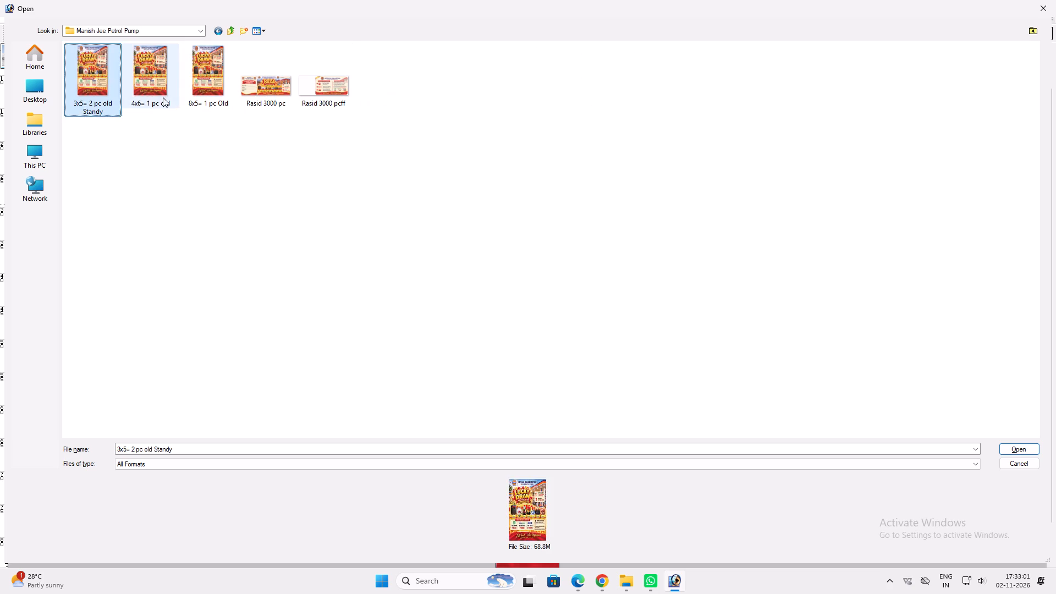
left_click(178, 97)
left_click(194, 98)
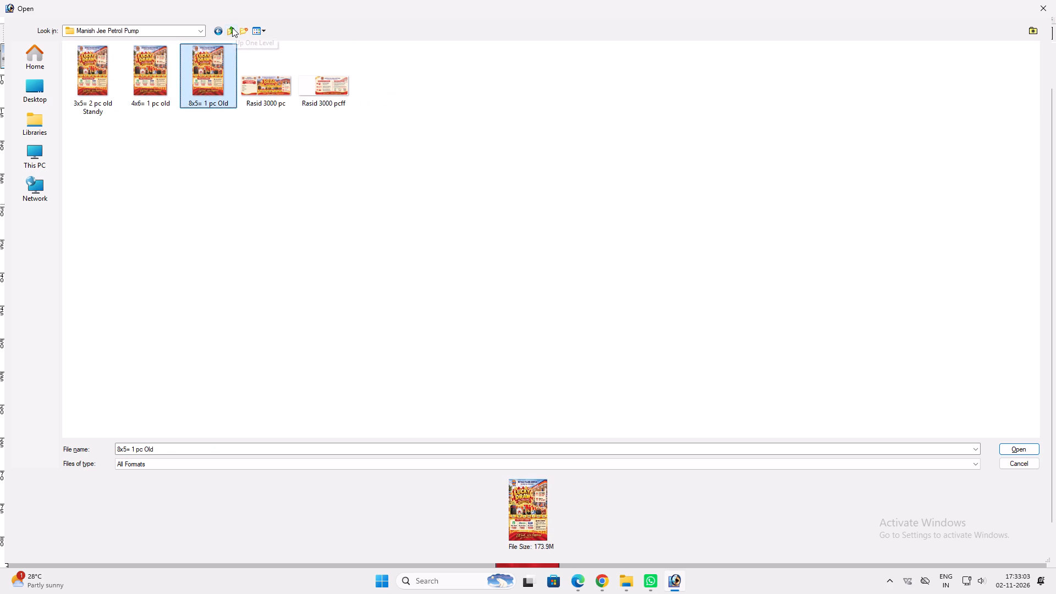
left_click(232, 28)
Move the Alok Jee bank folder into the ok Print folder and close the file browser without opening a file.
left_click(279, 76)
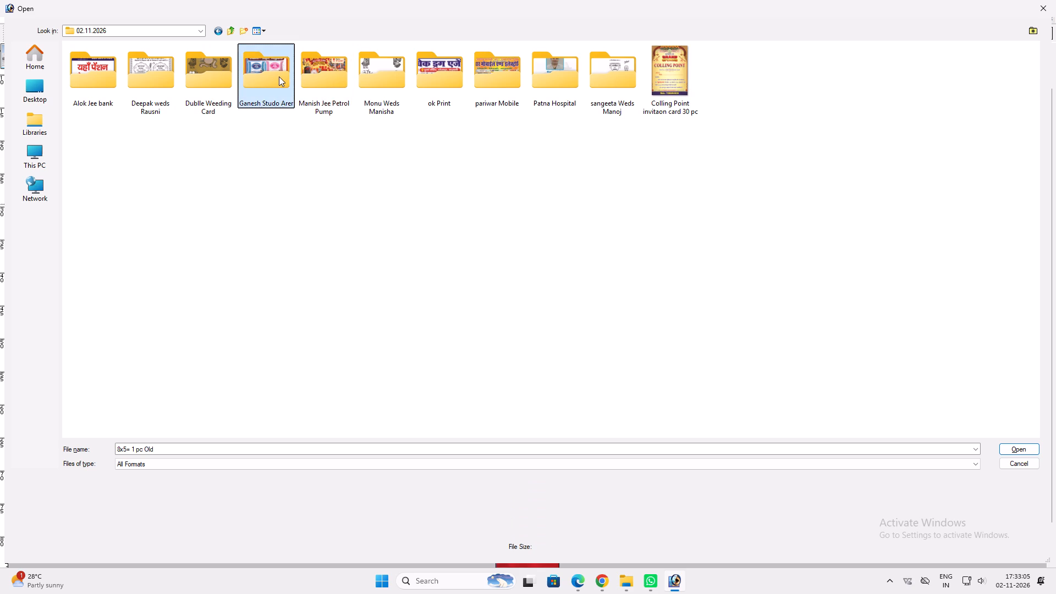
left_click(166, 92)
left_click_drag(98, 73, 419, 90)
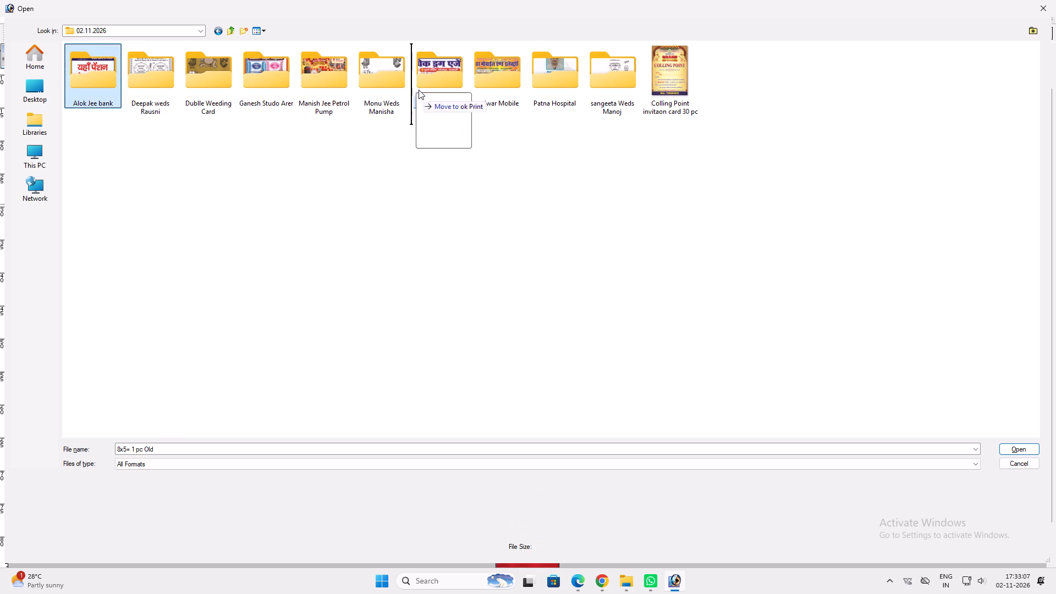
left_click_drag(419, 90, 425, 58)
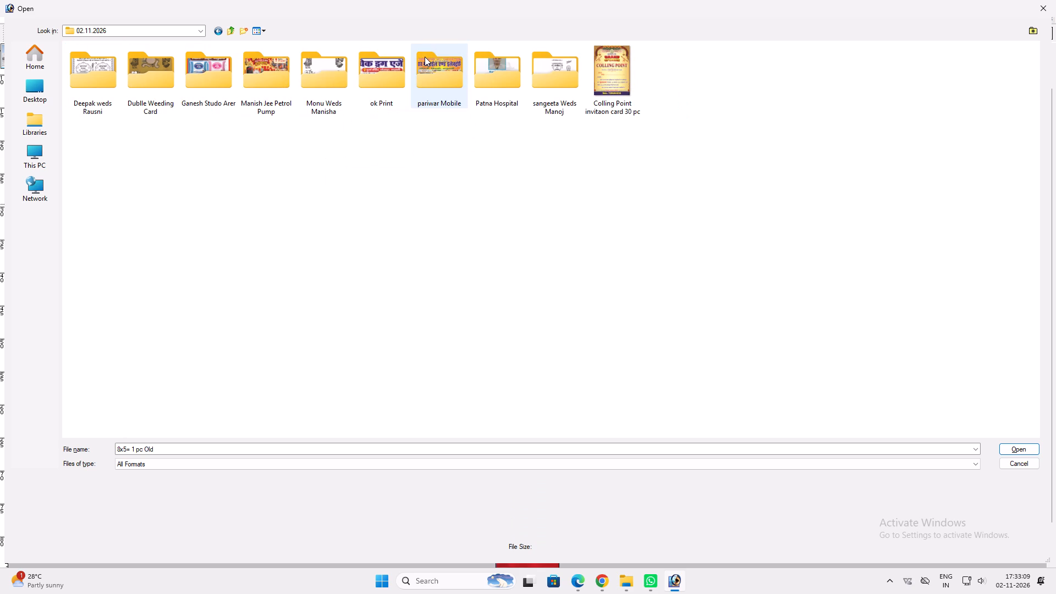
left_click(97, 80)
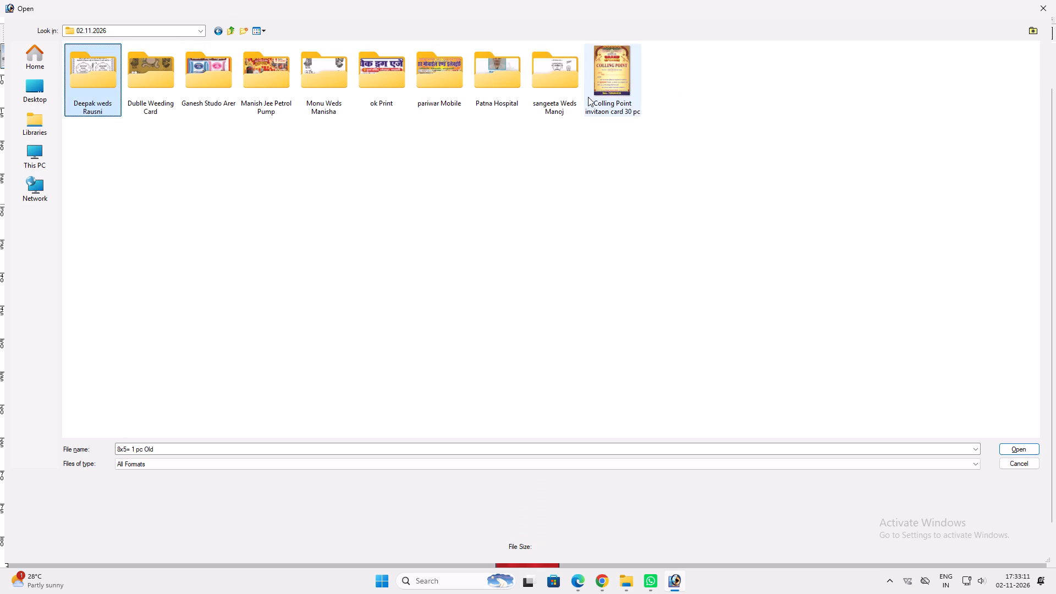
left_click(1055, 17)
left_click(1043, 9)
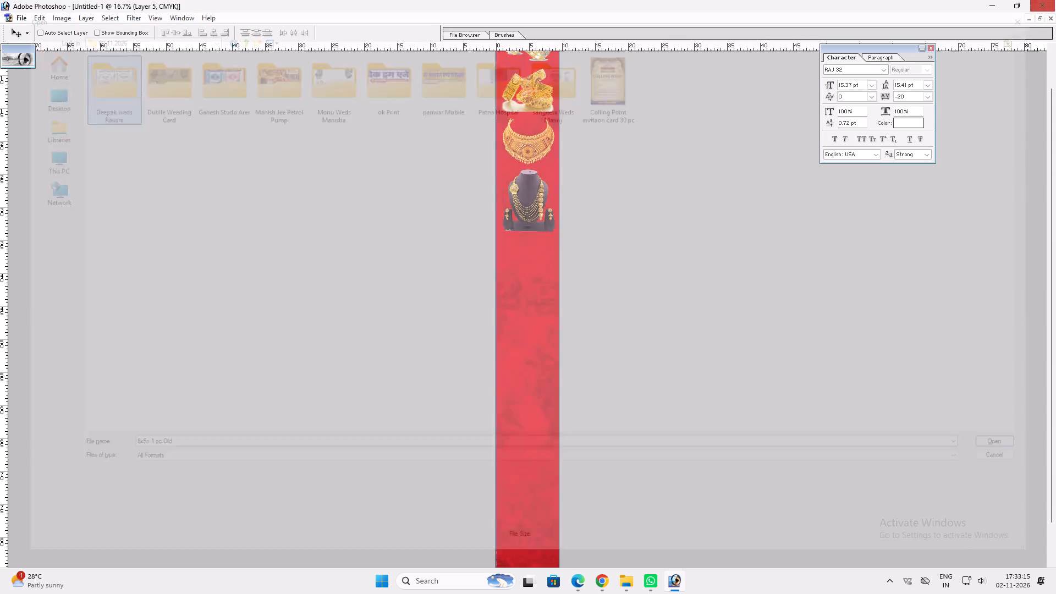
Switch to Chrome and search Google Images for "jwelery har Png".
left_click(593, 576)
scroll(708, 229, "down", 4)
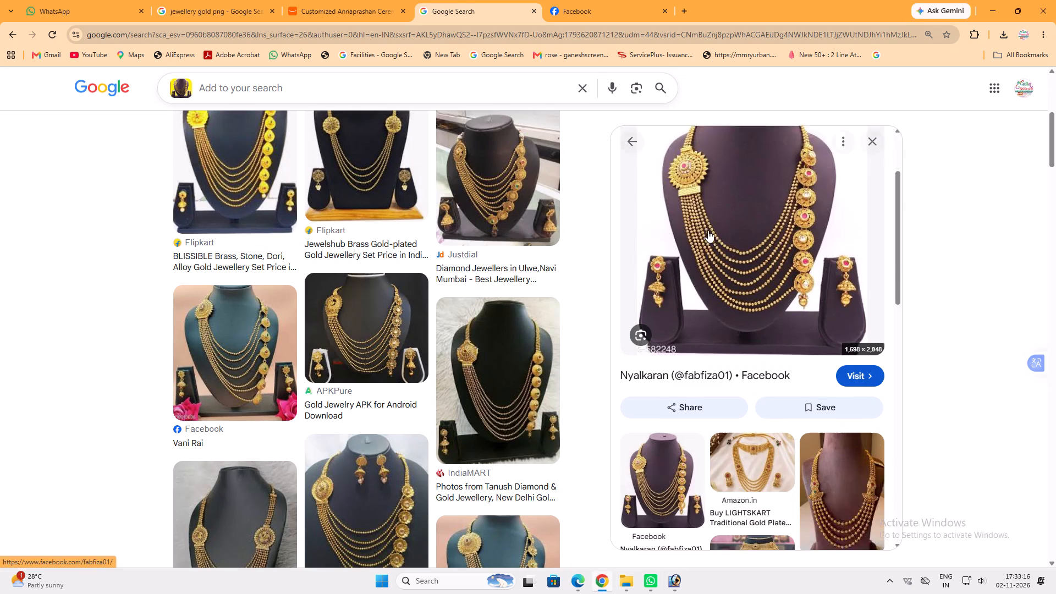
scroll(692, 263, "down", 7)
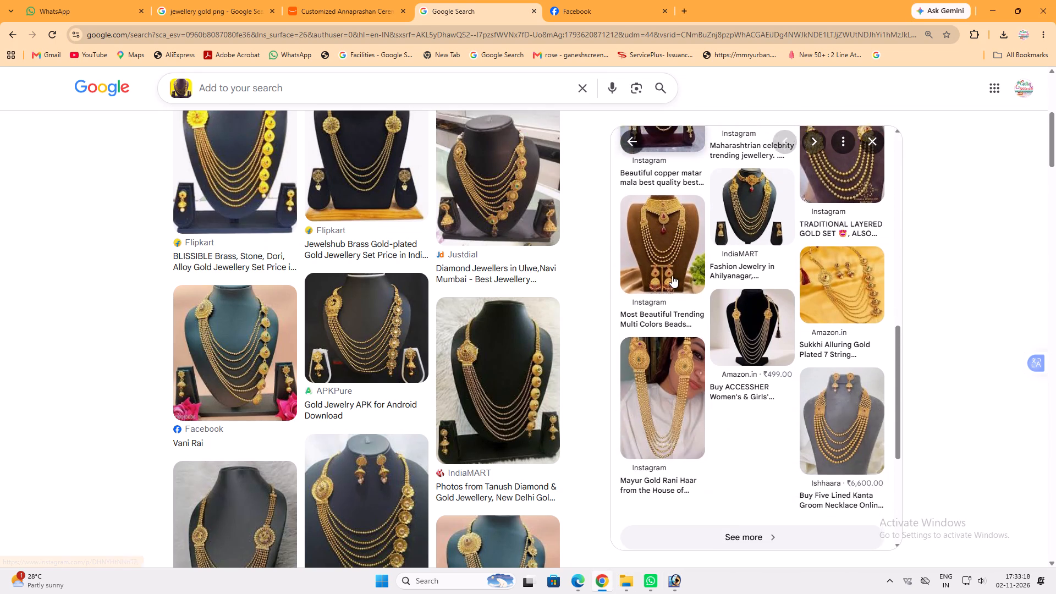
left_click(229, 0)
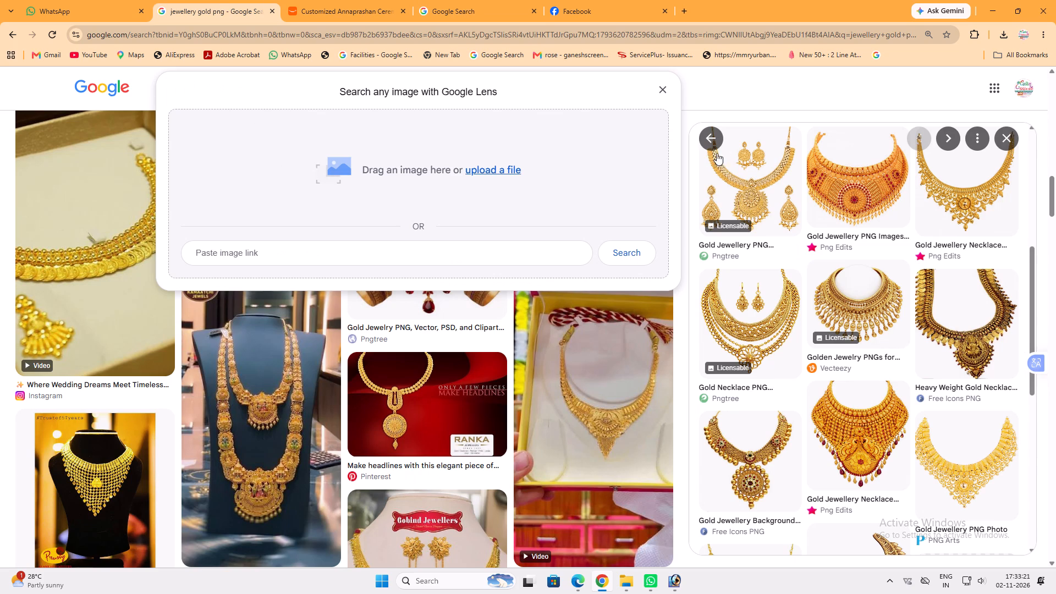
left_click(669, 91)
left_click(372, 95)
key("ctrl+a")
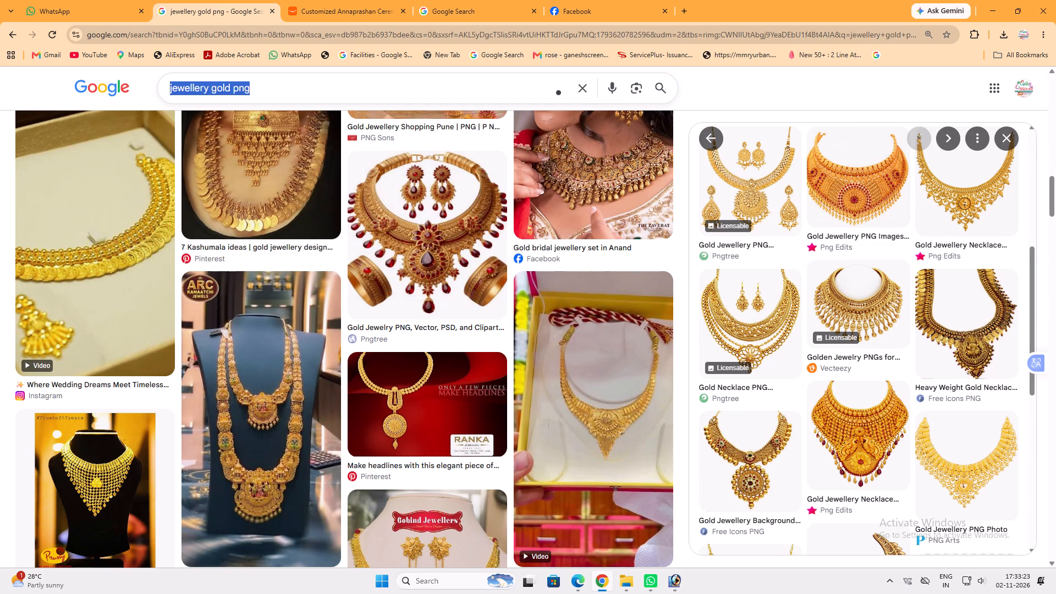
type("jwelery har Png")
key("space")
key("Return")
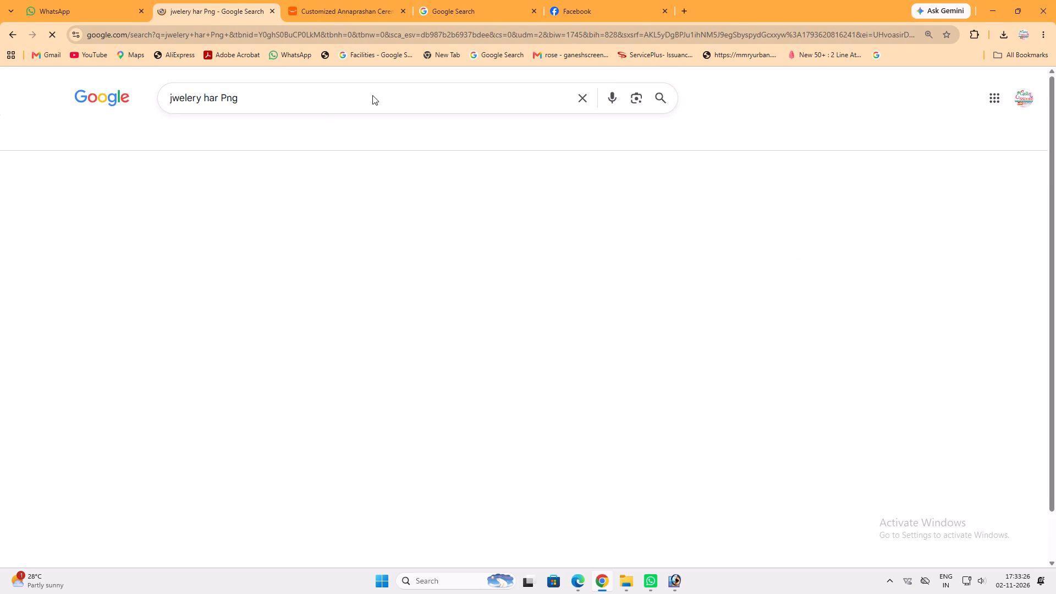
Look through the jewellery image results, previewing the Pinterest gold choker, for another piece to add to the strip.
left_click(166, 217)
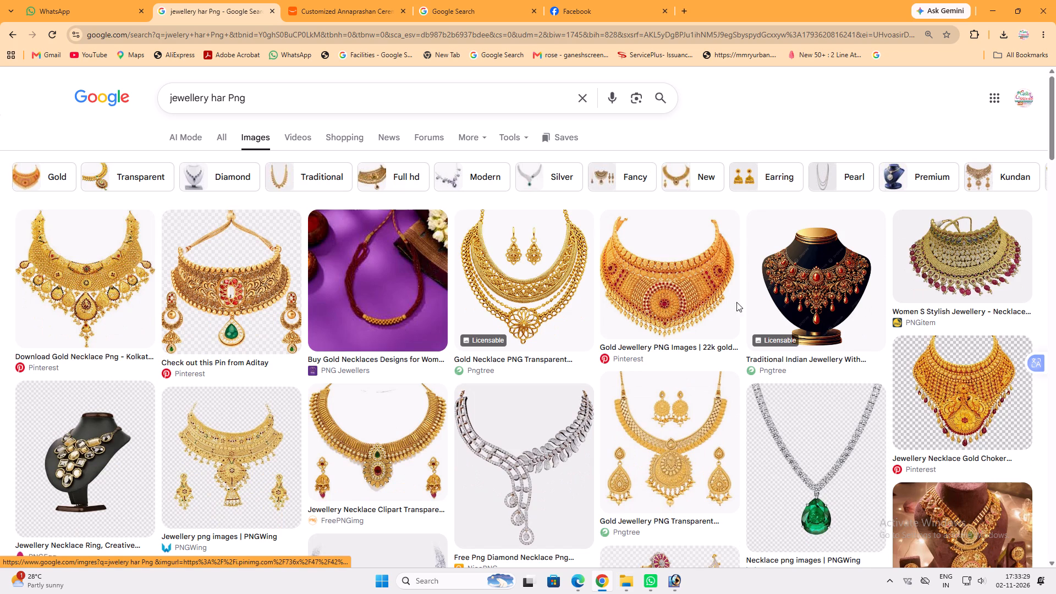
left_click(659, 282)
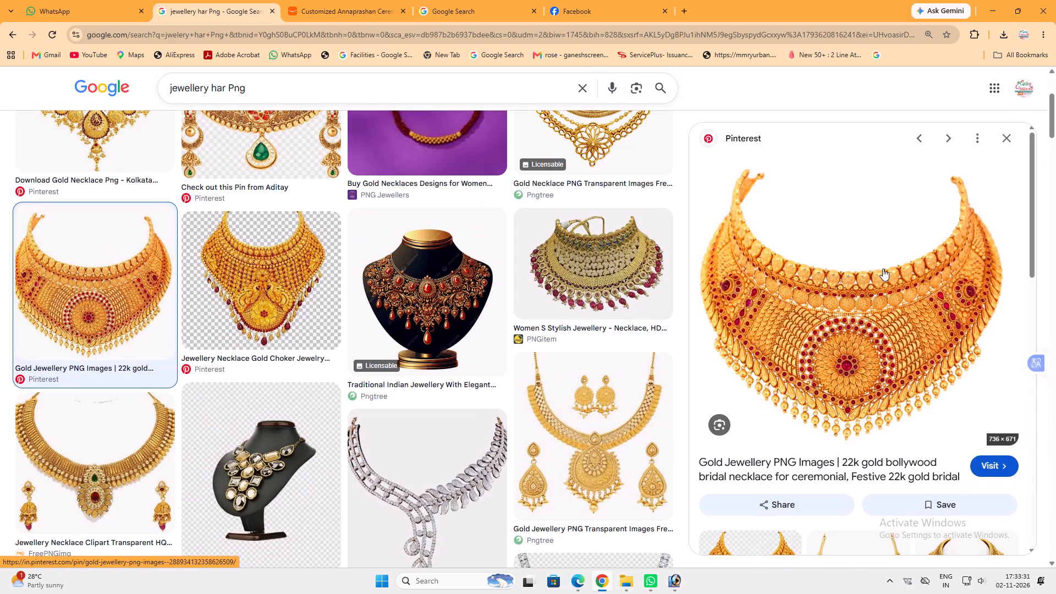
scroll(512, 239, "down", 2)
scroll(387, 309, "down", 4)
scroll(234, 260, "down", 2)
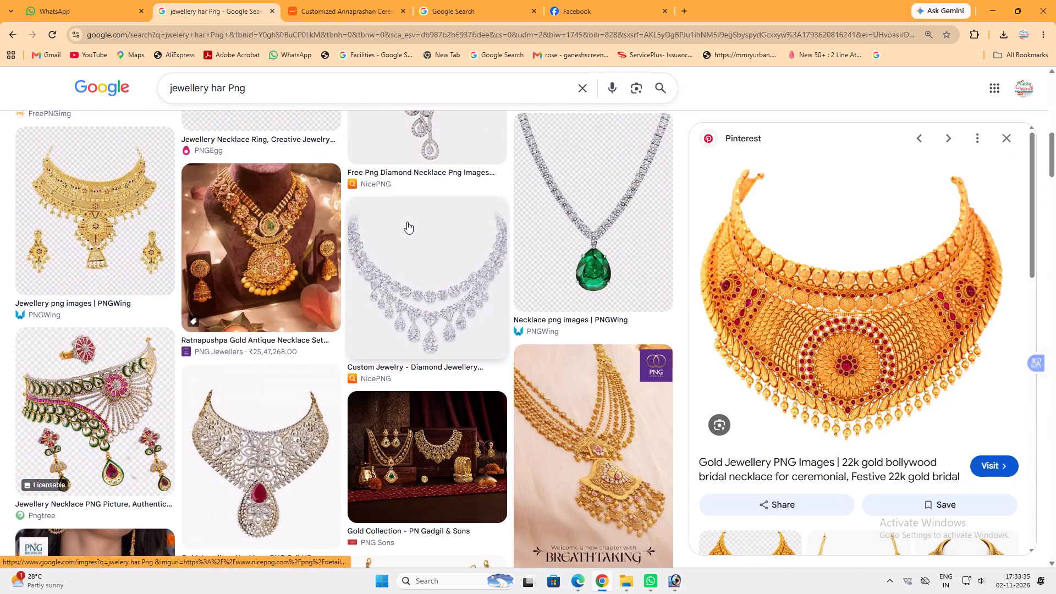
scroll(312, 238, "down", 17)
scroll(333, 224, "up", 6)
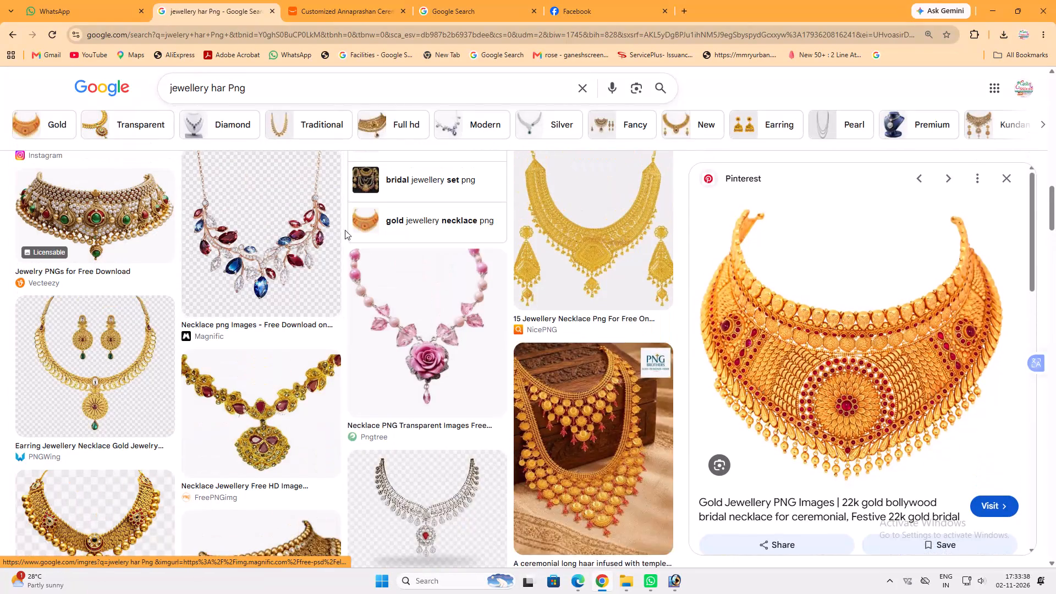
scroll(345, 230, "up", 3)
scroll(525, 248, "up", 3)
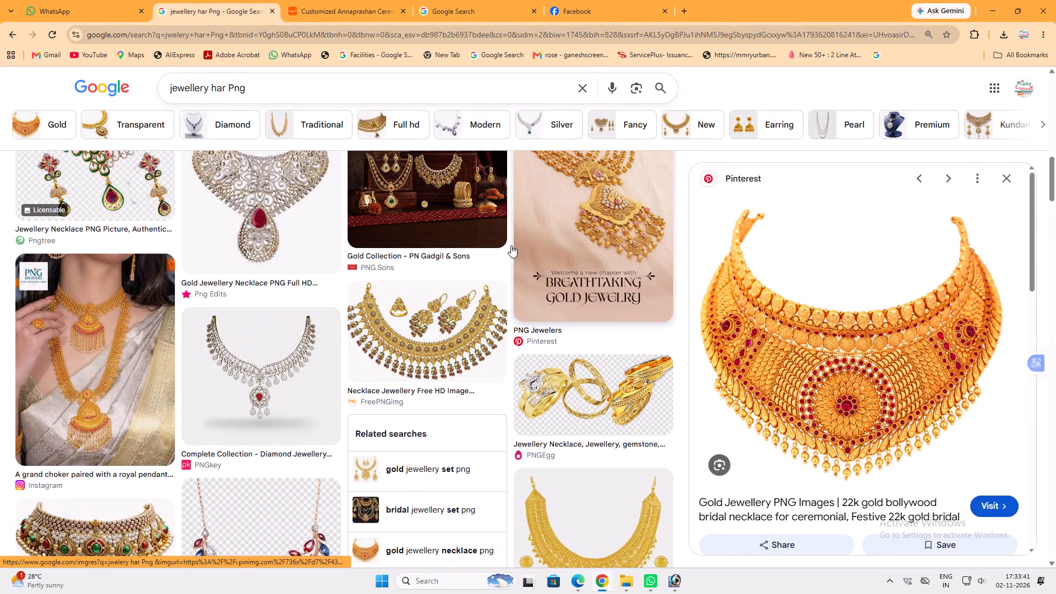
scroll(555, 266, "up", 6)
Copy the PNGWing diamond necklace with the green teardrop pendant and paste it into the red strip in Photoshop.
left_click(586, 262)
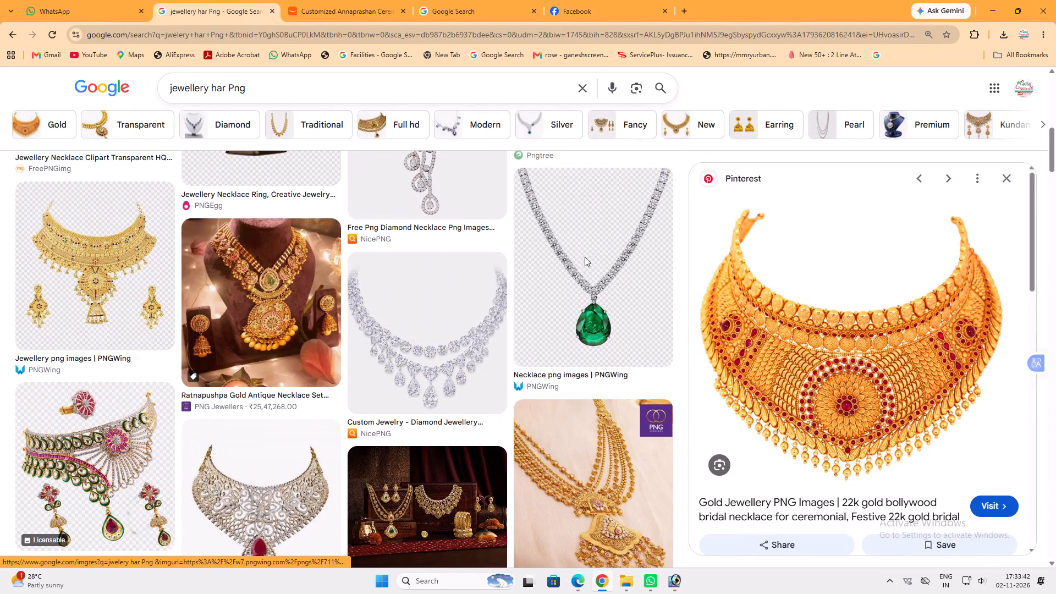
right_click(853, 258)
left_click(905, 427)
left_click(668, 583)
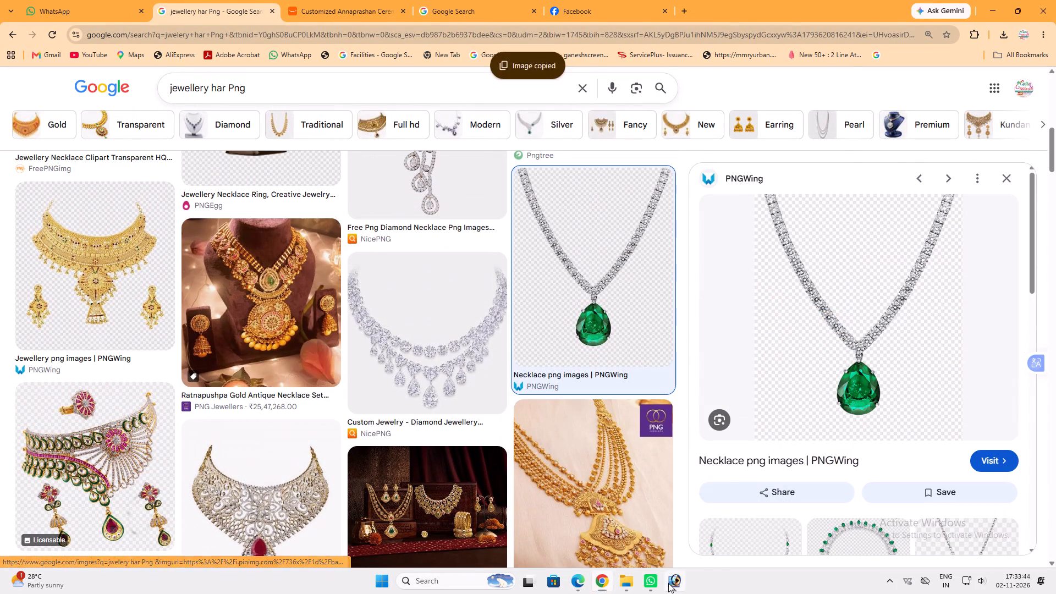
key("ctrl+v")
key("ctrl+shift+bracketright")
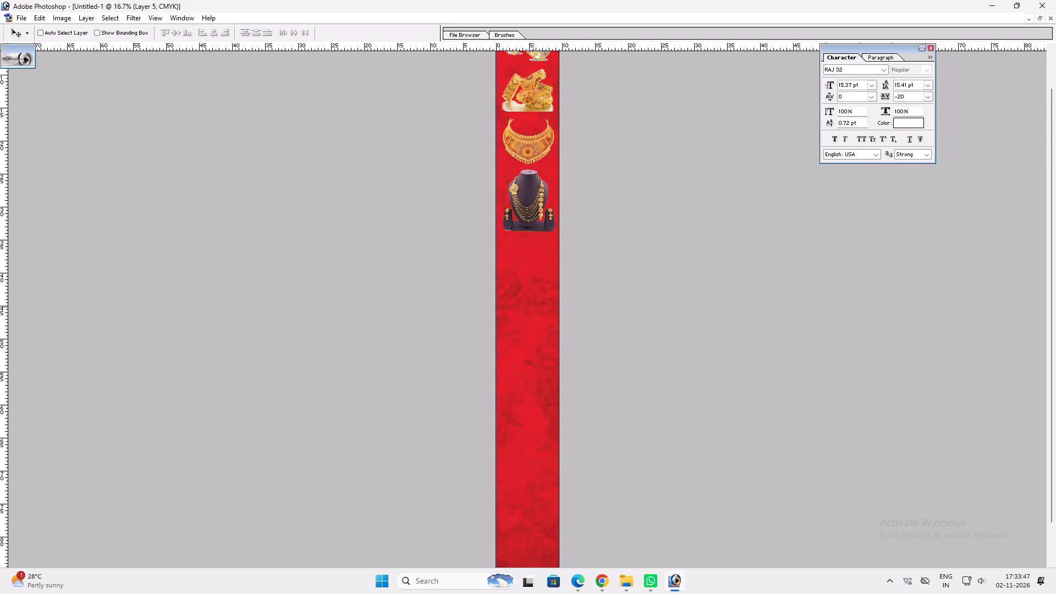
left_click(611, 577)
right_click(821, 265)
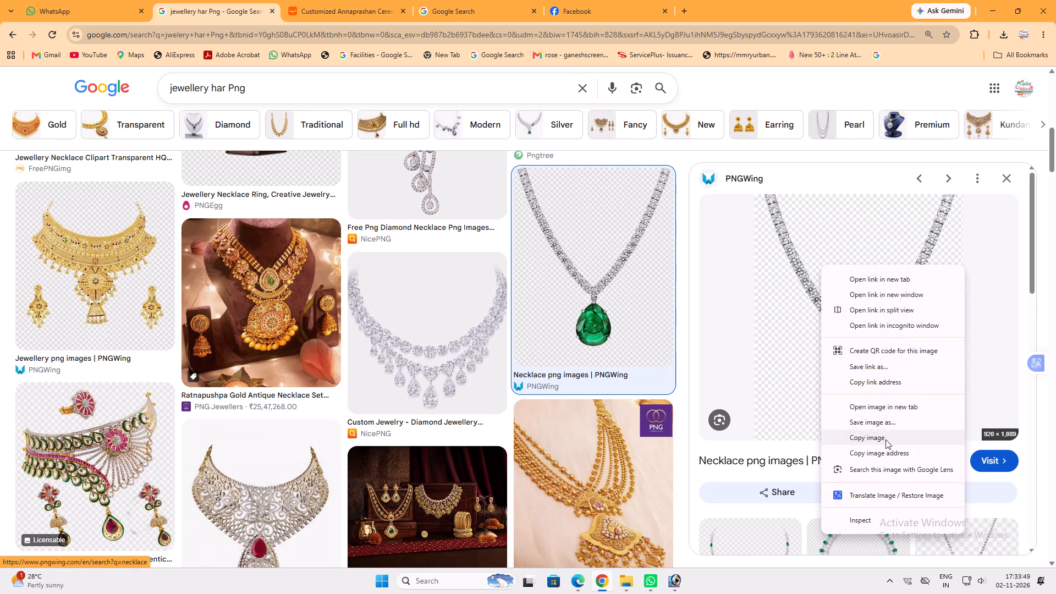
left_click(886, 439)
left_click(670, 586)
key("ctrl+v")
key("ctrl+v")
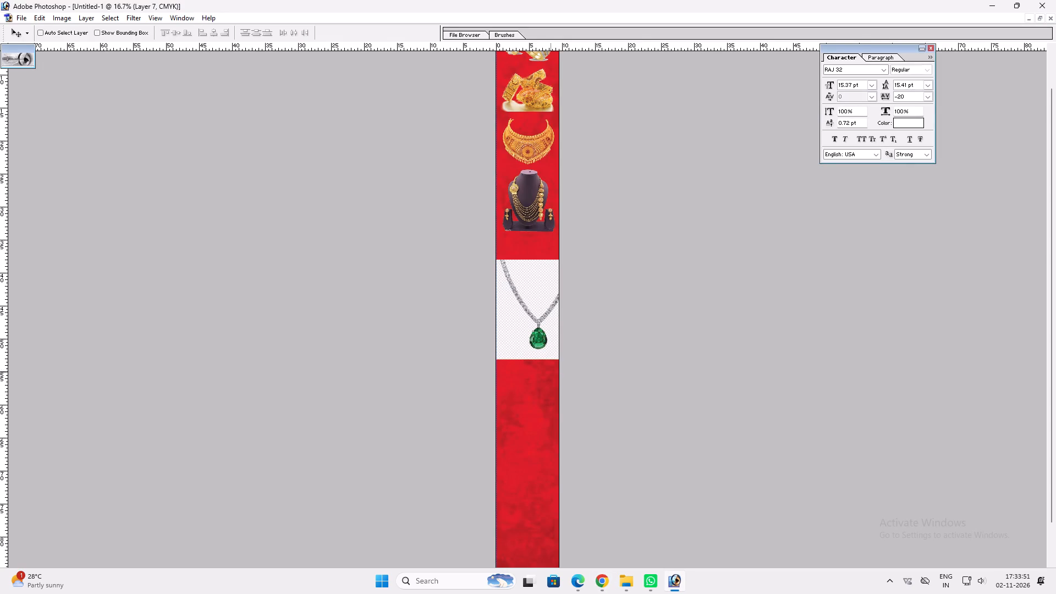
Scale the topmost pasted pendant necklace down so it fits within the strip's width.
key("ctrl+t")
left_click_drag(579, 359, 538, 311, "shift")
key("Return")
key("v")
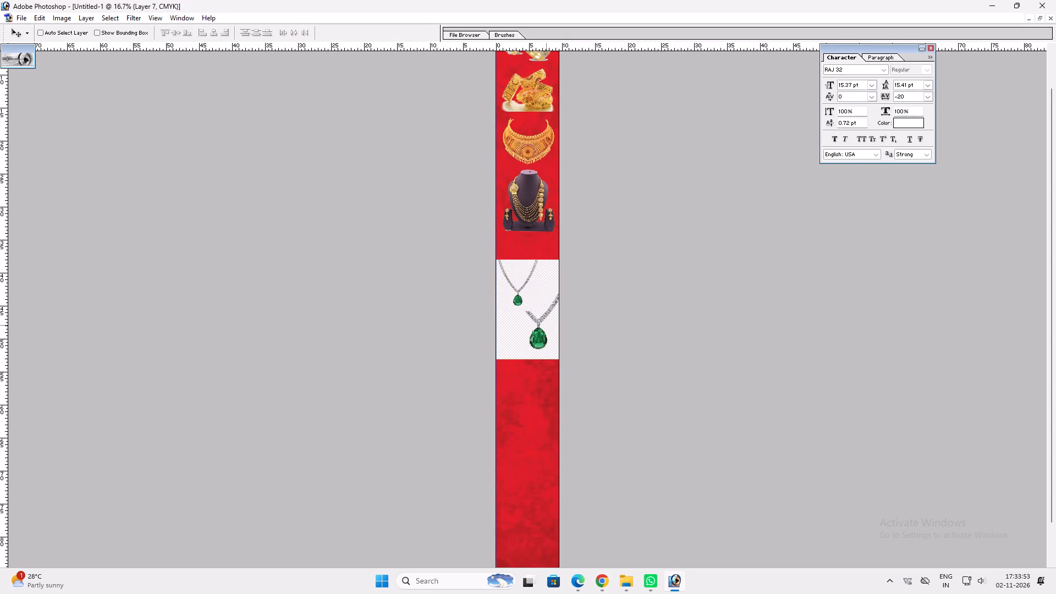
Delete the oversized duplicate of the green-pendant necklace.
left_click(547, 325, "ctrl")
key("alt+l")
key("alt+l")
key("alt+l")
Move the small pendant necklace inward from the strip's edge, below the mannequin necklace.
key("z")
left_click_drag(439, 243, 658, 360)
key("v")
left_click(469, 249, "ctrl")
left_click_drag(469, 249, 503, 255, "ctrl")
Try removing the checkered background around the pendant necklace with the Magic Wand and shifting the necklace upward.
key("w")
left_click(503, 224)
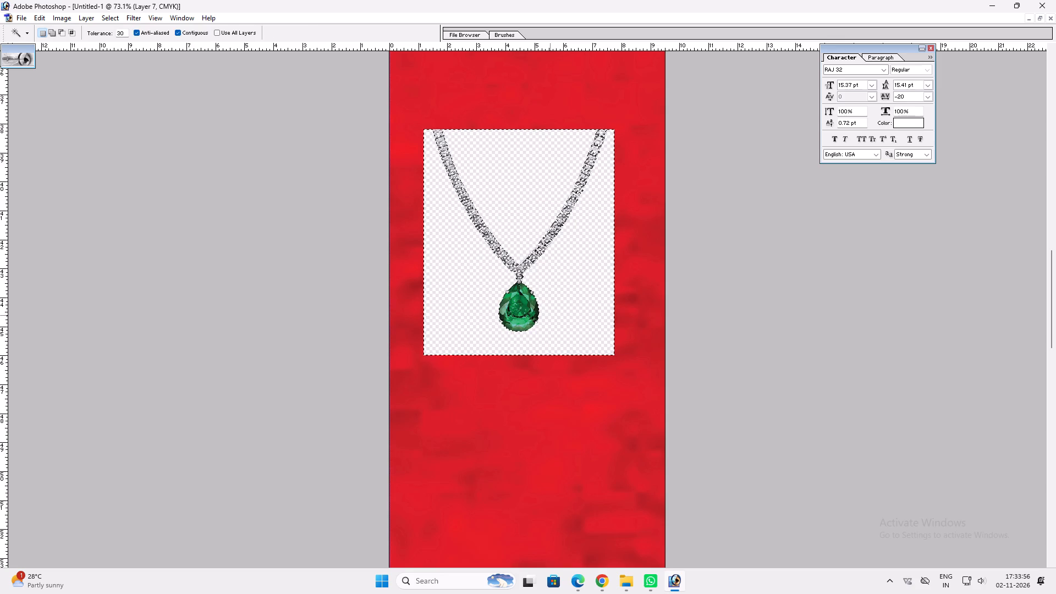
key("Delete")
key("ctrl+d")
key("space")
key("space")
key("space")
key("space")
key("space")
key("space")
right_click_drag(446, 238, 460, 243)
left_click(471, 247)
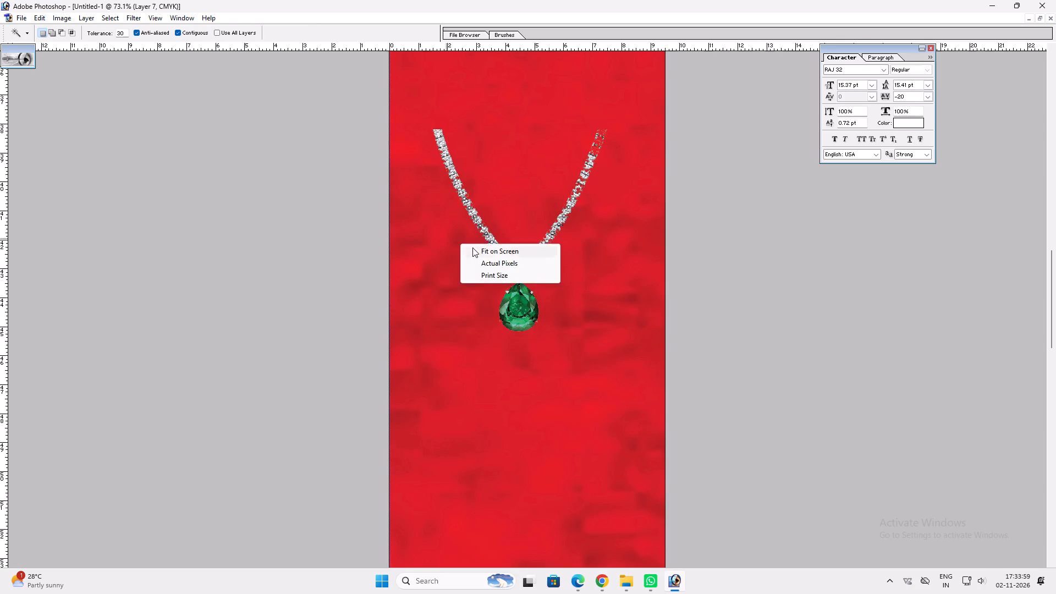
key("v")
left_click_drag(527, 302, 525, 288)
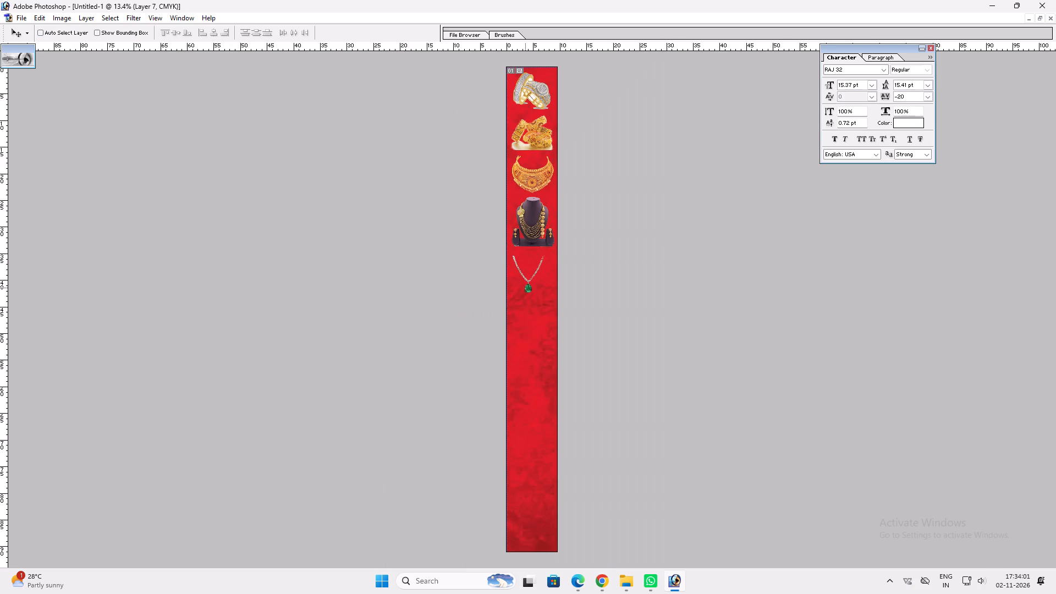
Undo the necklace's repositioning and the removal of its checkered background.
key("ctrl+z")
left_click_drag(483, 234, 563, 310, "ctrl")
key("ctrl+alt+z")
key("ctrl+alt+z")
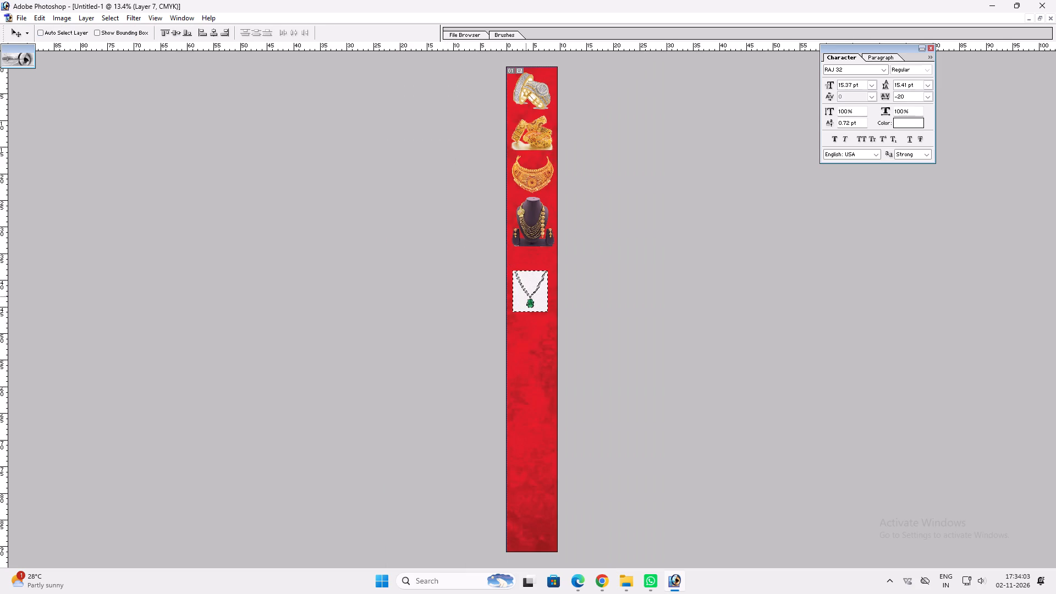
Set the Magic Wand tolerance to 20 and delete the checkered background enclosed between the necklace's two chains.
key("z")
left_click_drag(472, 233, 649, 371)
key("ctrl+d")
key("ctrl+plus")
key("space")
key("ctrl+plus")
key("space")
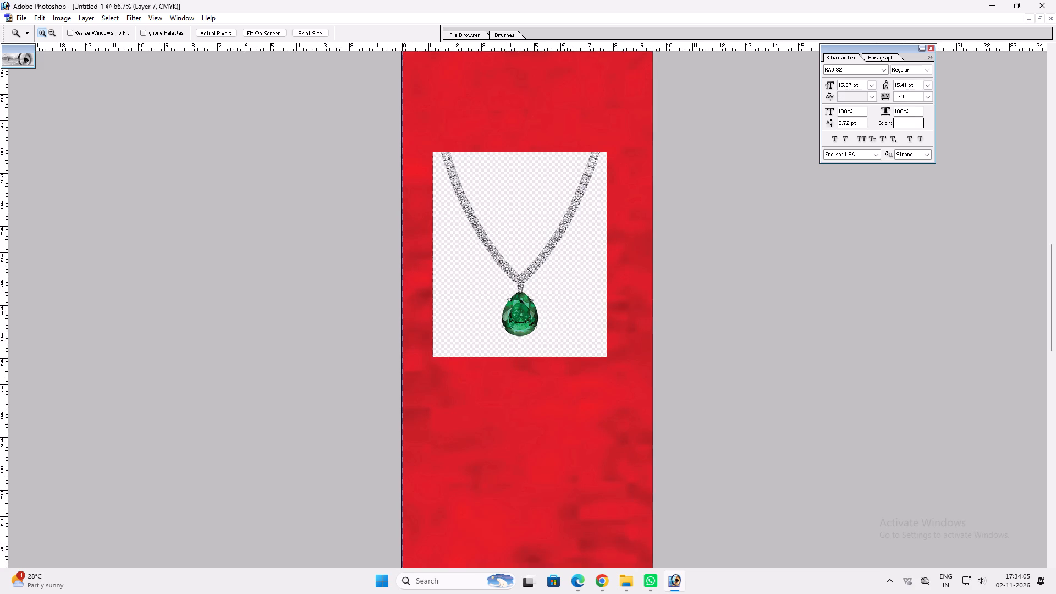
key("ctrl+plus")
key("space")
key("v")
key("w")
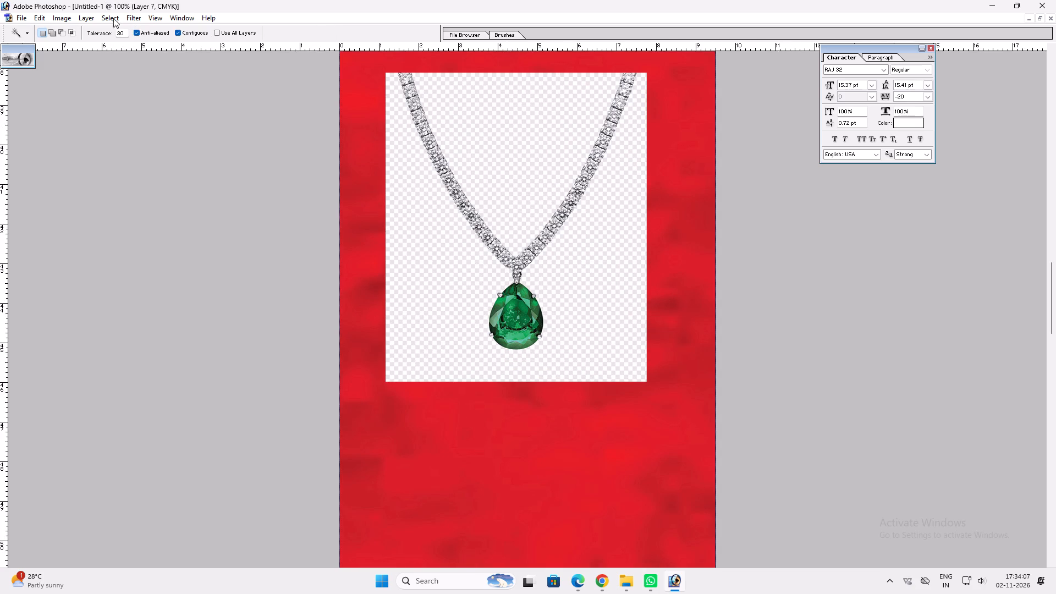
left_click_drag(126, 33, 0, 23)
type("20")
left_click(503, 190)
double_click(494, 179, "shift")
left_click(491, 170, "shift")
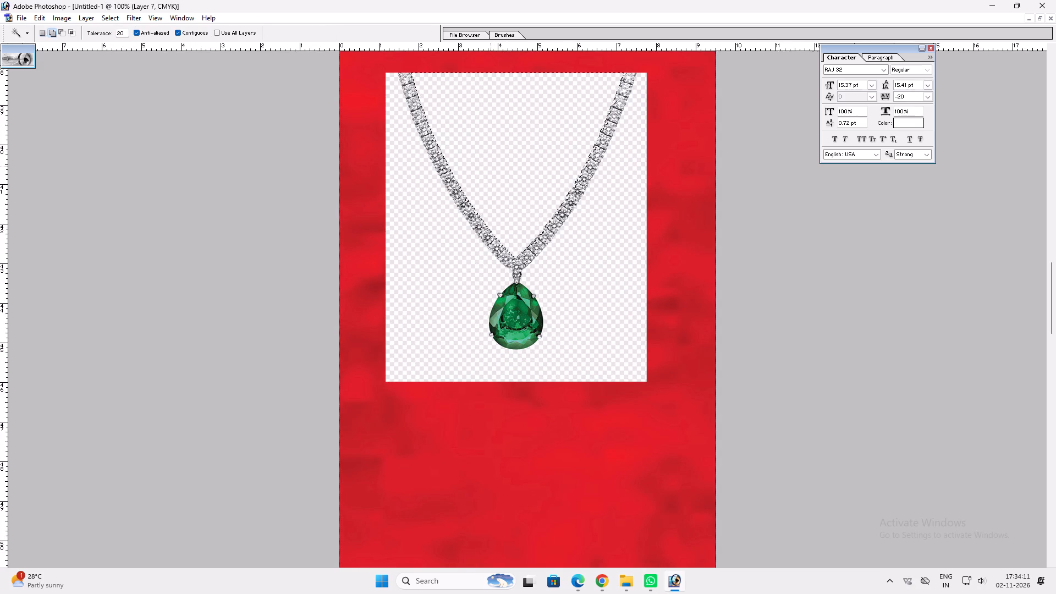
key("Delete")
Delete the remaining checkered background outside the chains and pendant, and clear the selection.
left_click(564, 253)
triple_click(564, 253, "shift")
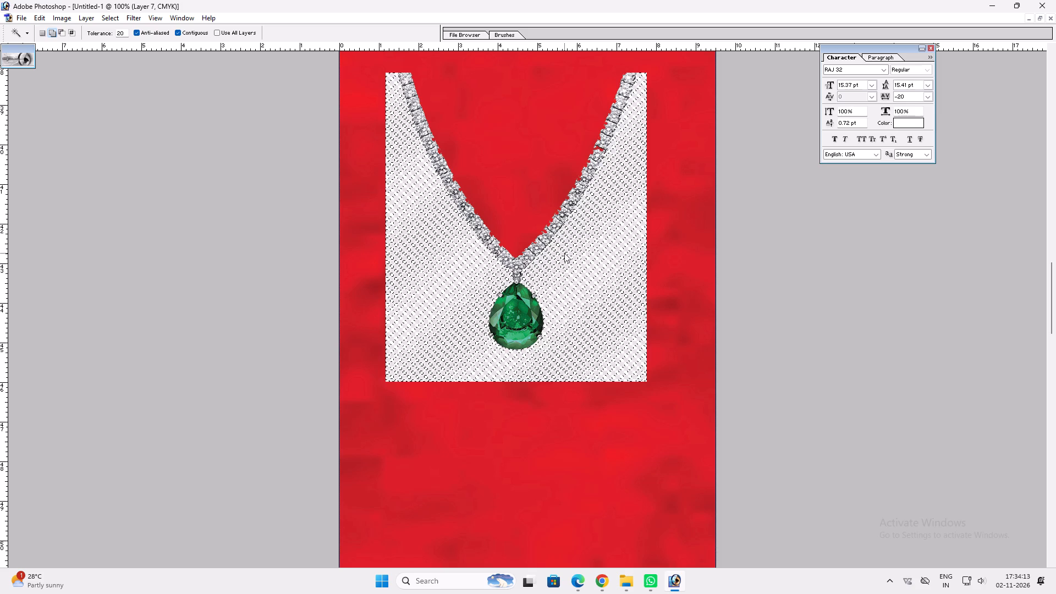
key("Delete")
key("ctrl+d")
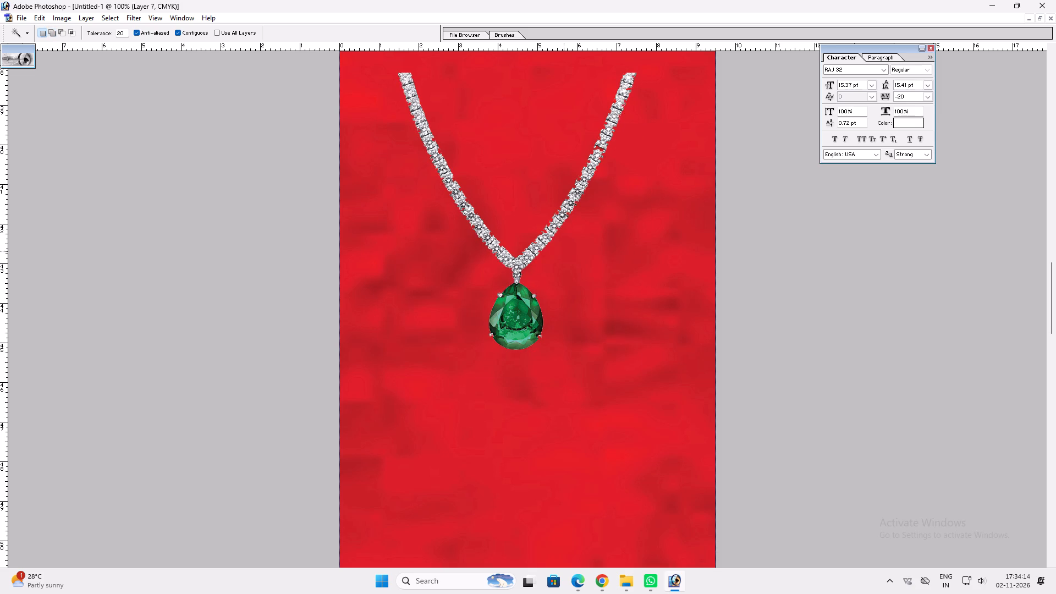
Enlarge the pendant necklace proportionally to about 135% and raise it slightly beneath the mannequin necklace.
key("space")
key("space")
key("space")
key("space")
key("space")
key("space")
key("space")
key("space")
key("space")
key("space")
key("space")
key("space")
key("space")
key("space")
key("space")
key("space")
key("space")
key("space")
key("space")
key("space")
right_click(527, 244)
right_click(515, 243)
left_click(529, 245)
key("v")
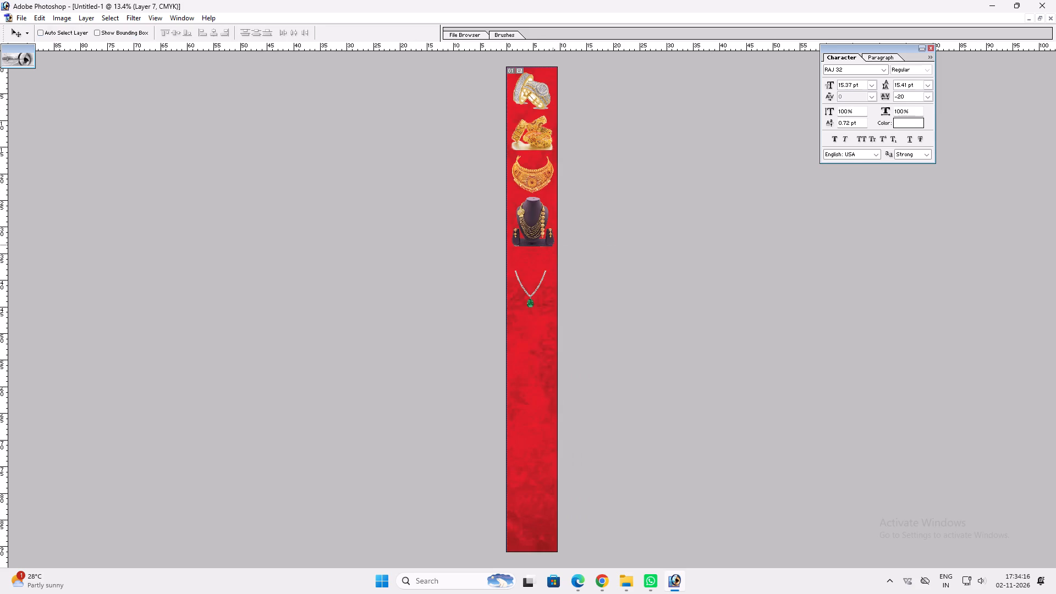
key("ctrl+t")
left_click_drag(546, 266, 548, 249, "shift")
left_click_drag(542, 259, 543, 255, "alt+shift")
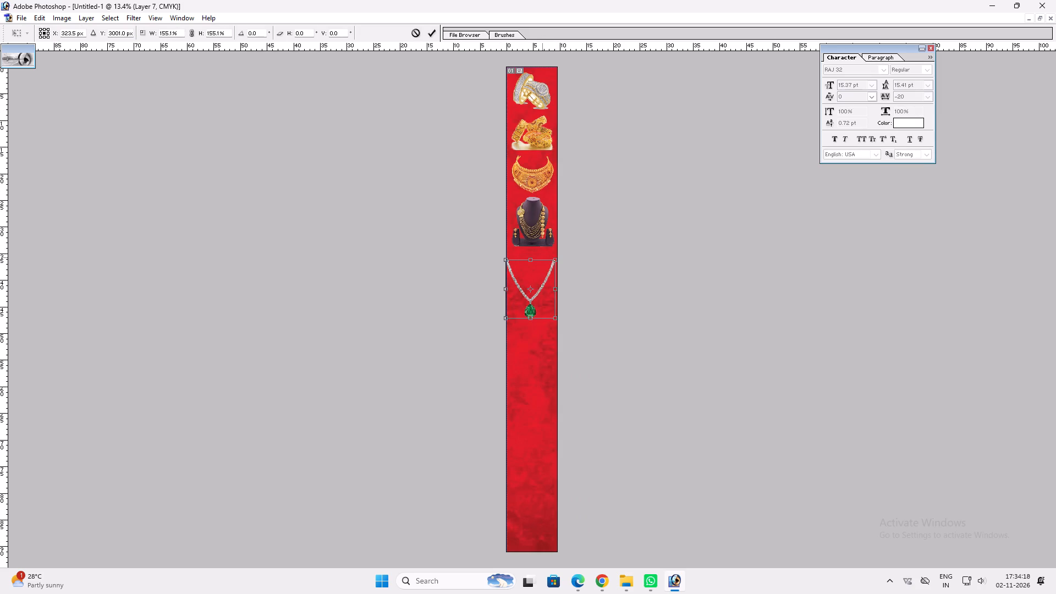
left_click_drag(543, 255, 544, 253, "alt+shift")
key("ctrl+z")
left_click(550, 315, "alt+shift")
left_click_drag(553, 316, 548, 314, "alt+shift")
key("alt+shift+Return")
key("v")
key("Up")
key("Up")
key("Up")
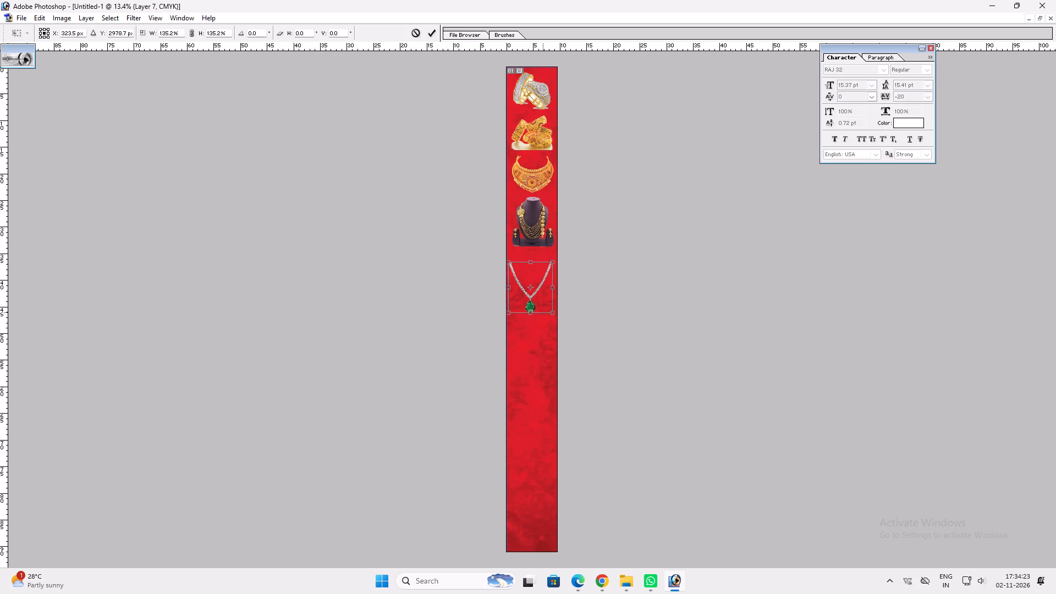
key("Up")
key("Return")
Centre the pendant necklace horizontally on the strip and clear the selection.
key("v")
left_click(540, 311)
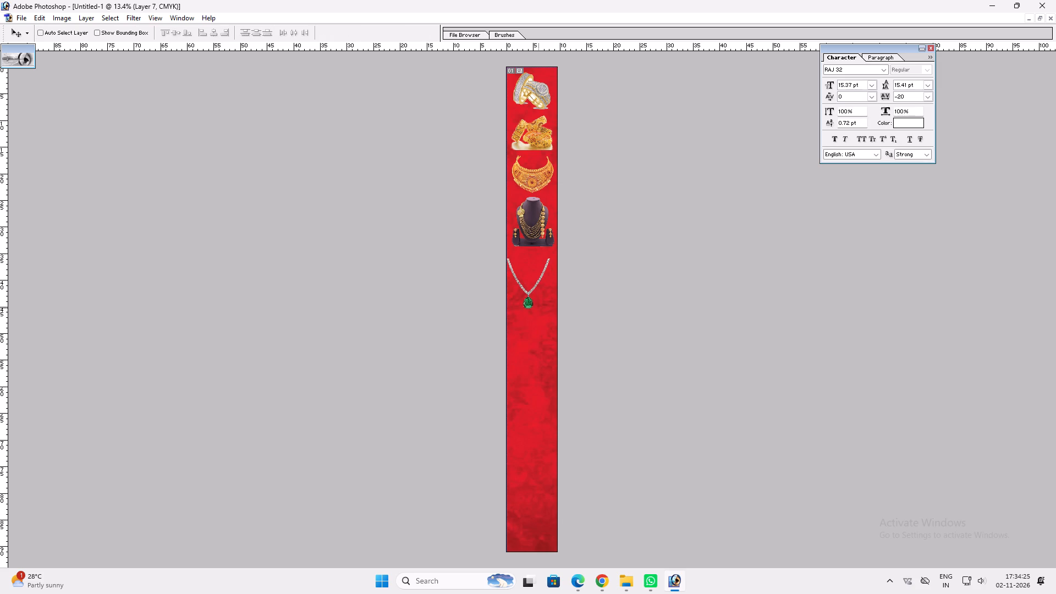
key("ctrl+a")
key("alt+l")
key("alt+i")
key("alt+h")
key("ctrl+d")
Nudge the pendant necklace up to sit closer beneath the mannequin necklace.
key("Up")
key("Up")
key("Up")
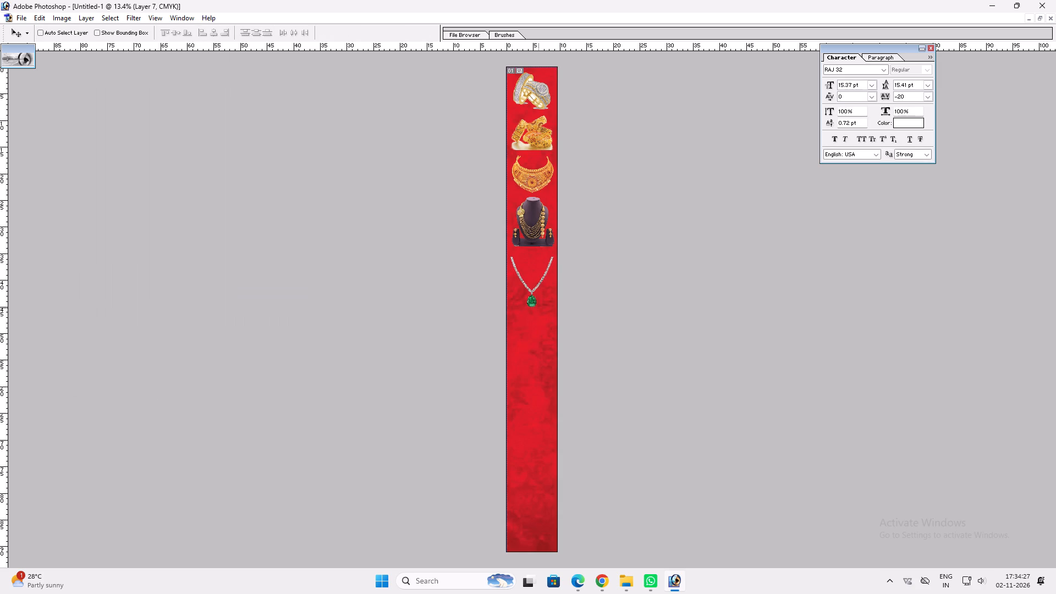
key("Up")
key("Up")
key("Up")
key("Up")
key("Up")
key("Up")
key("Up")
key("v")
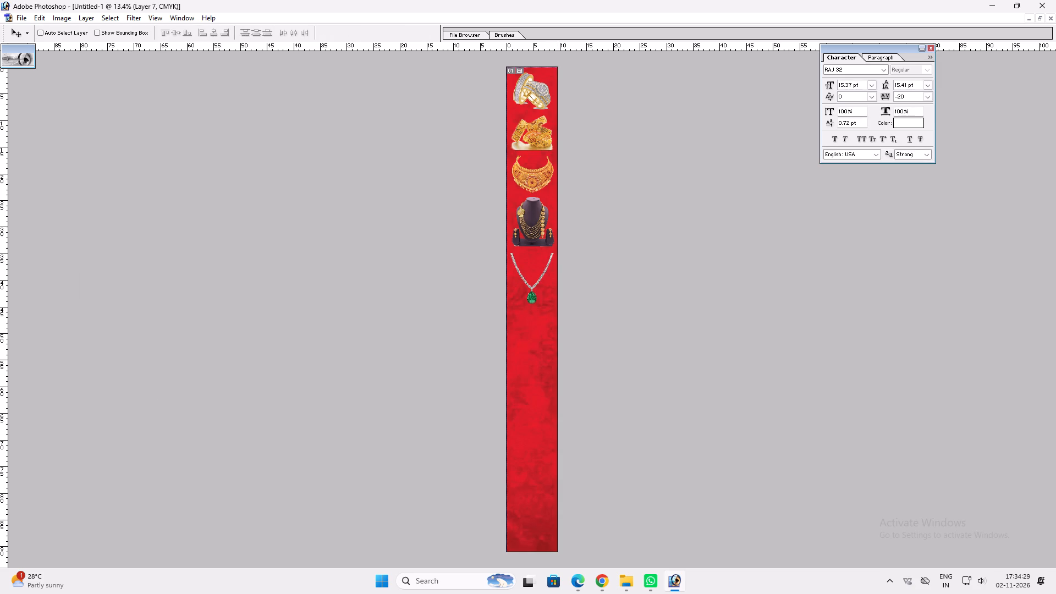
Find the Pinterest "Png Jewellery Designs" gold bangles in the Chrome image results and copy the picture.
left_click(601, 585)
scroll(585, 267, "down", 8)
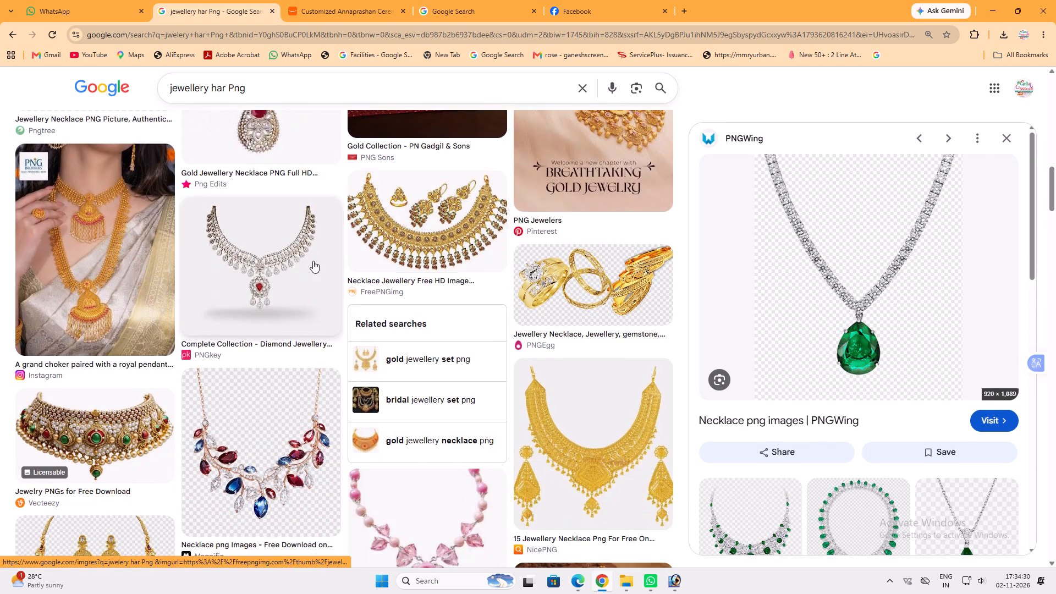
scroll(313, 261, "down", 7)
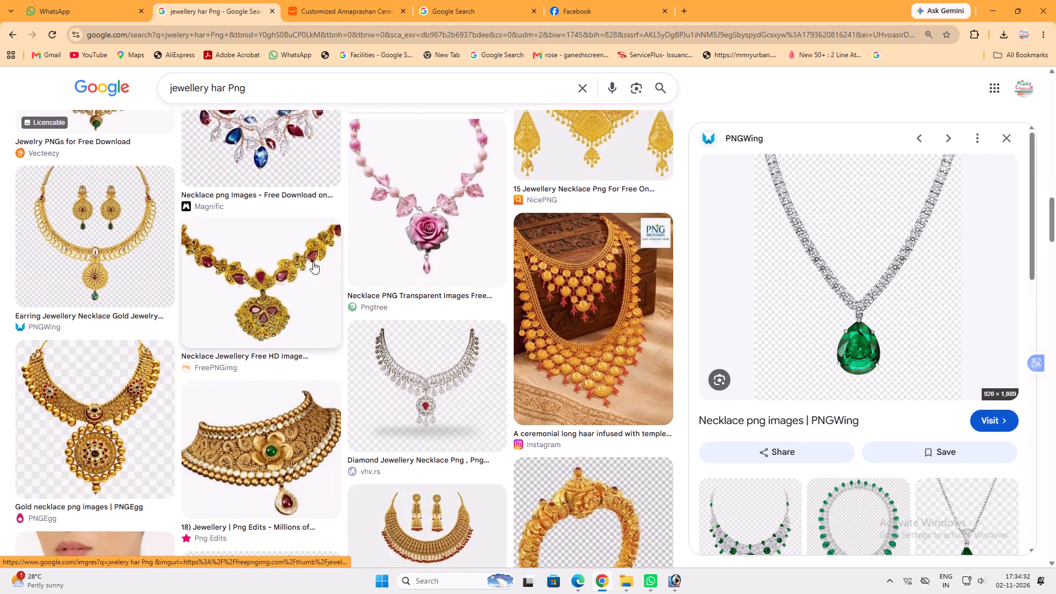
scroll(313, 262, "down", 4)
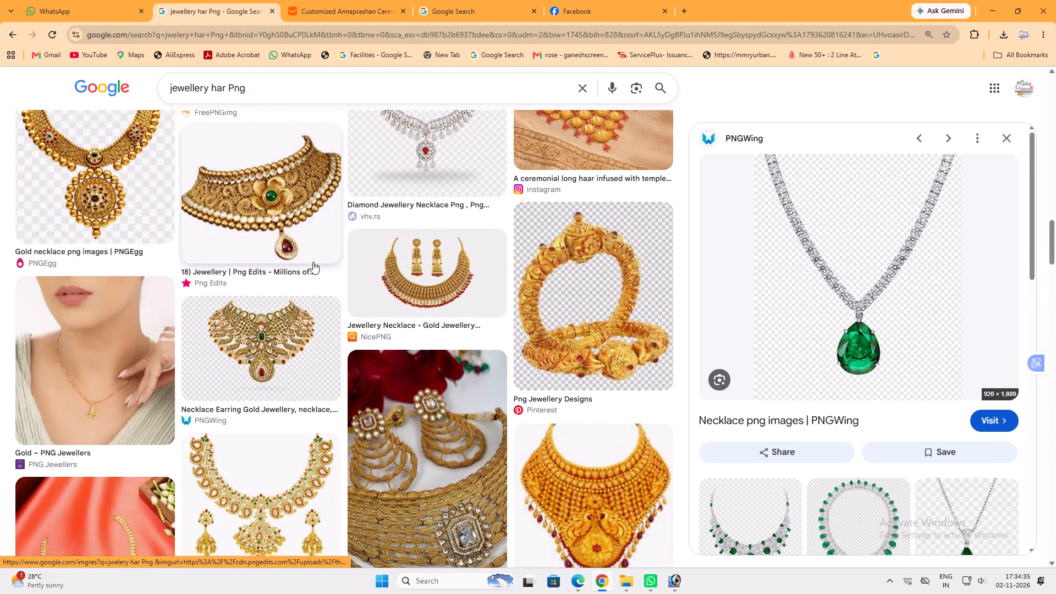
scroll(313, 262, "down", 2)
left_click(553, 234)
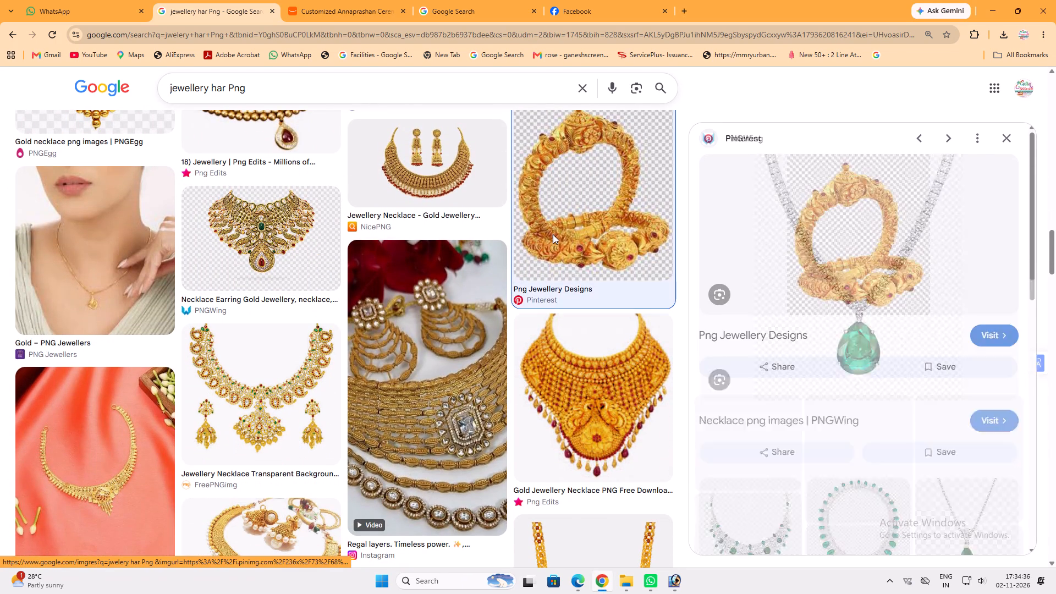
right_click(850, 211)
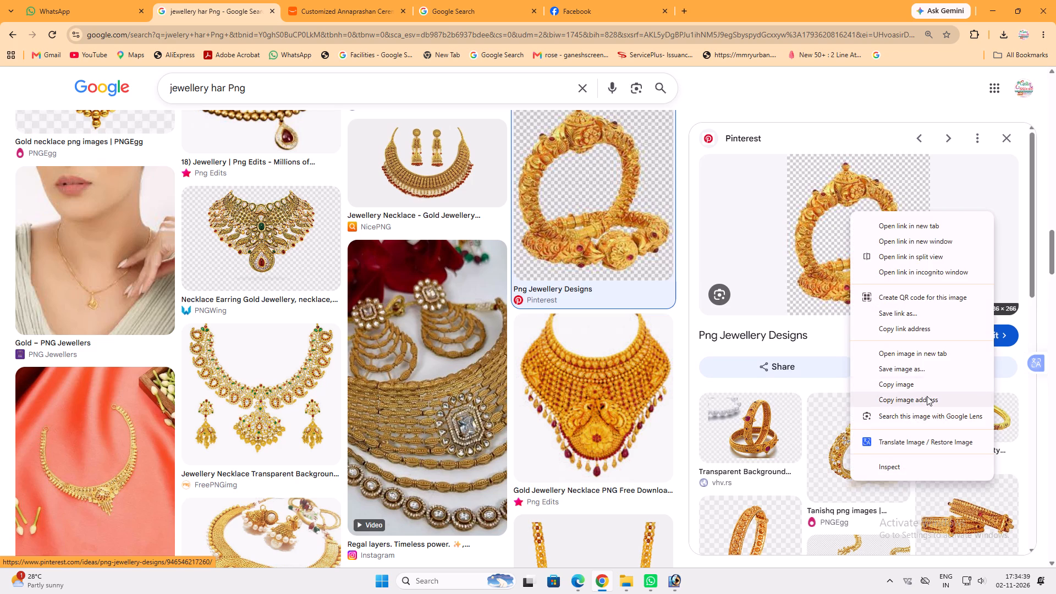
left_click(910, 382)
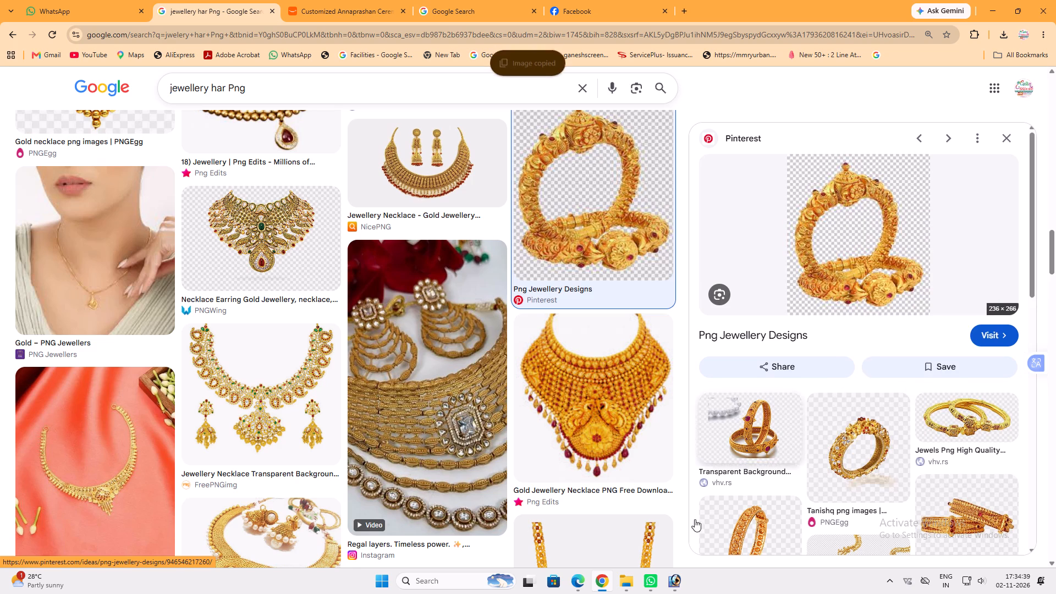
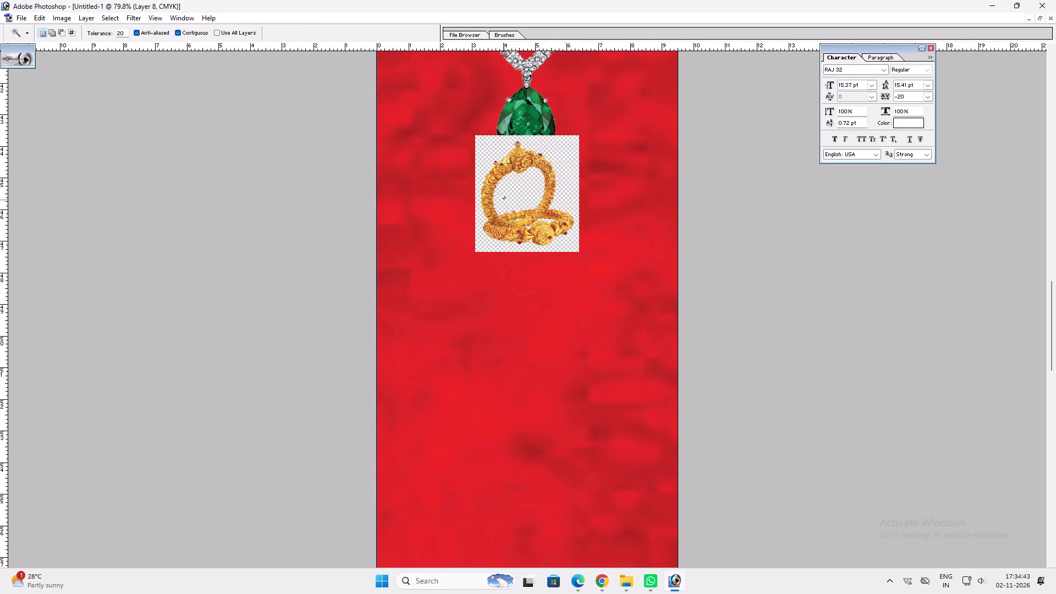
Erase the checkered background around and inside the pasted gold bangles, selecting it with the Magic Wand at tolerance 40.
left_click_drag(125, 34, 0, 13)
type("40")
left_click(515, 182)
triple_click(515, 182, "shift")
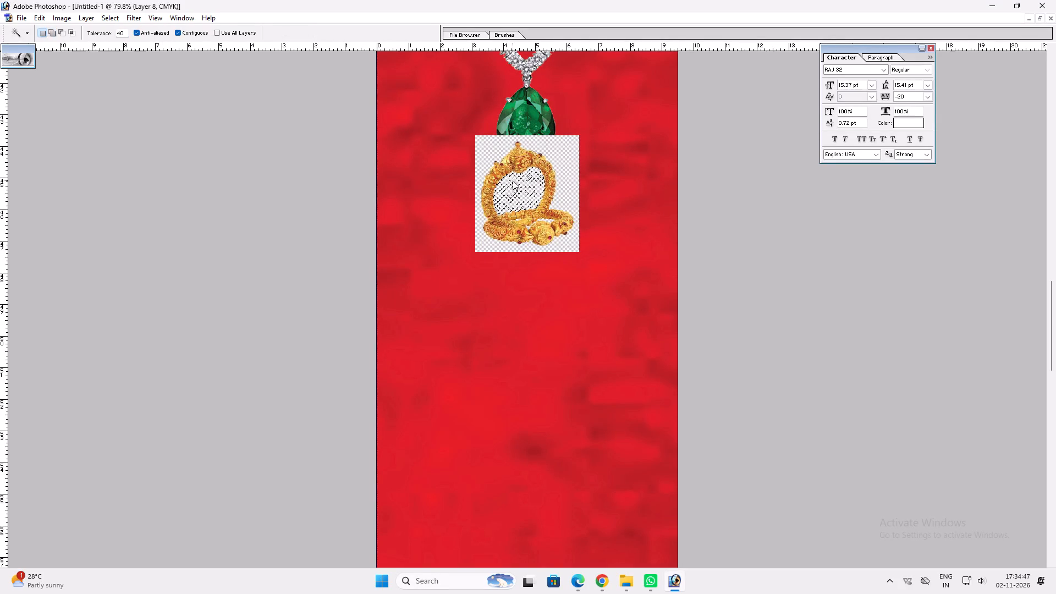
double_click(512, 180, "shift")
double_click(512, 184, "shift")
left_click_drag(513, 185, 548, 181, "shift")
left_click(563, 160, "shift")
triple_click(563, 160, "shift")
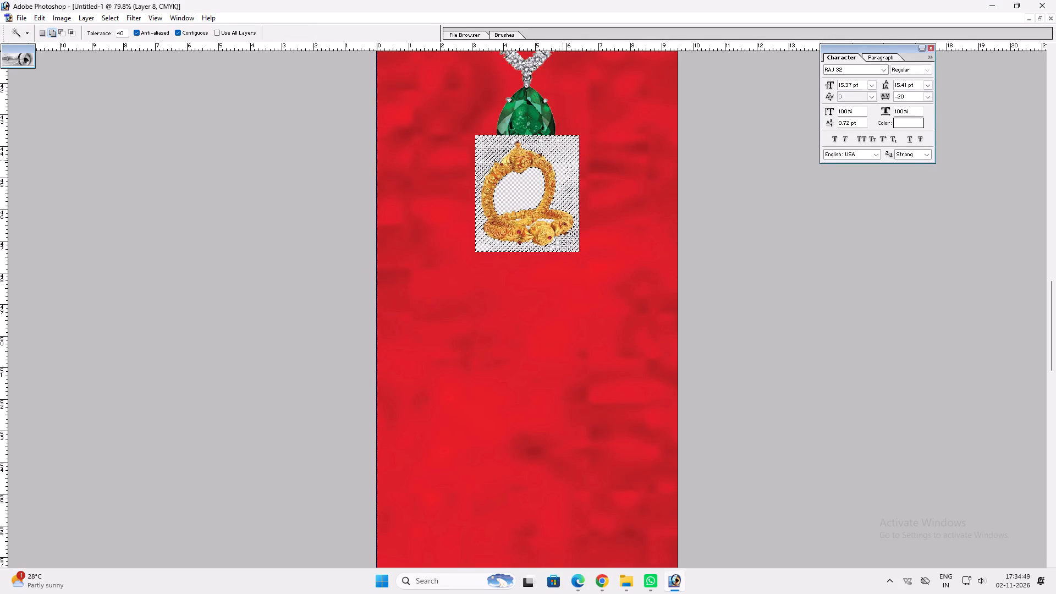
left_click(562, 158, "shift")
triple_click(557, 144, "shift")
triple_click(554, 143, "shift")
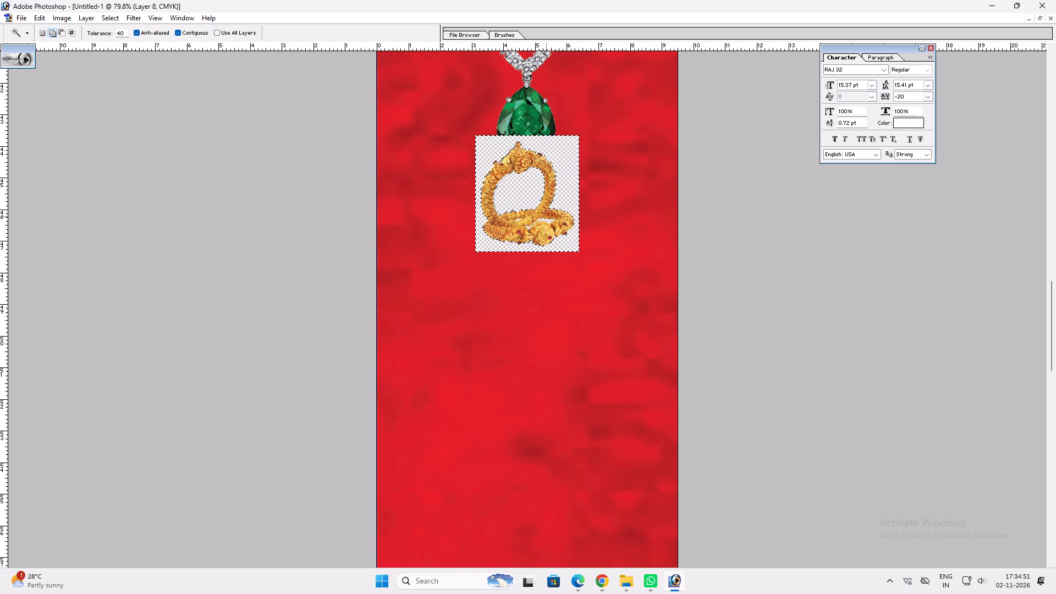
double_click(546, 218, "shift")
key("ctrl+z")
key("ctrl+alt+z")
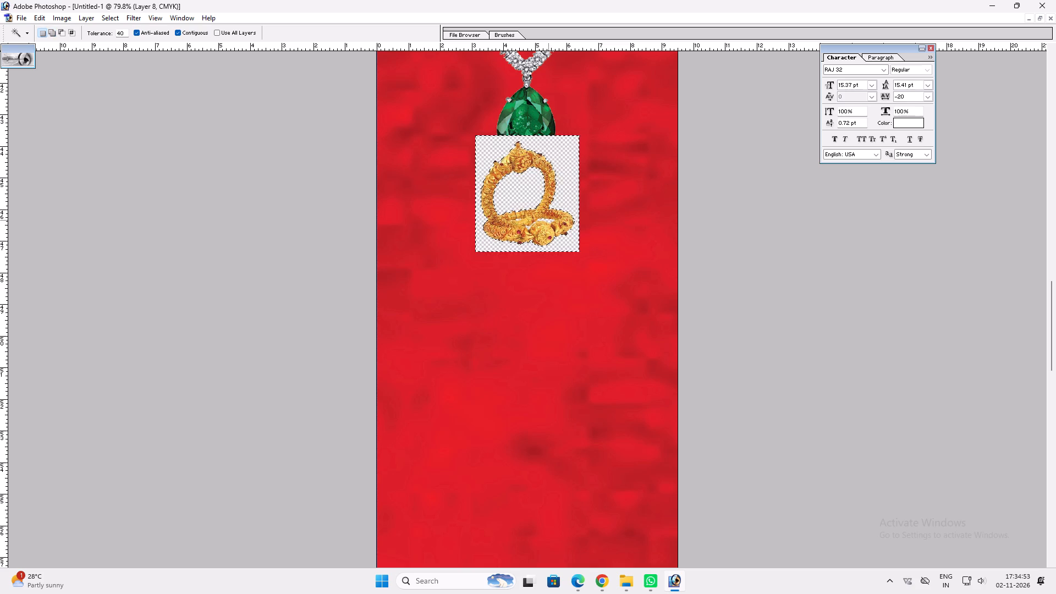
key("Delete")
key("ctrl+d")
Erase the leftover light patch inside the lower bangle and clear the selection.
left_click(549, 222)
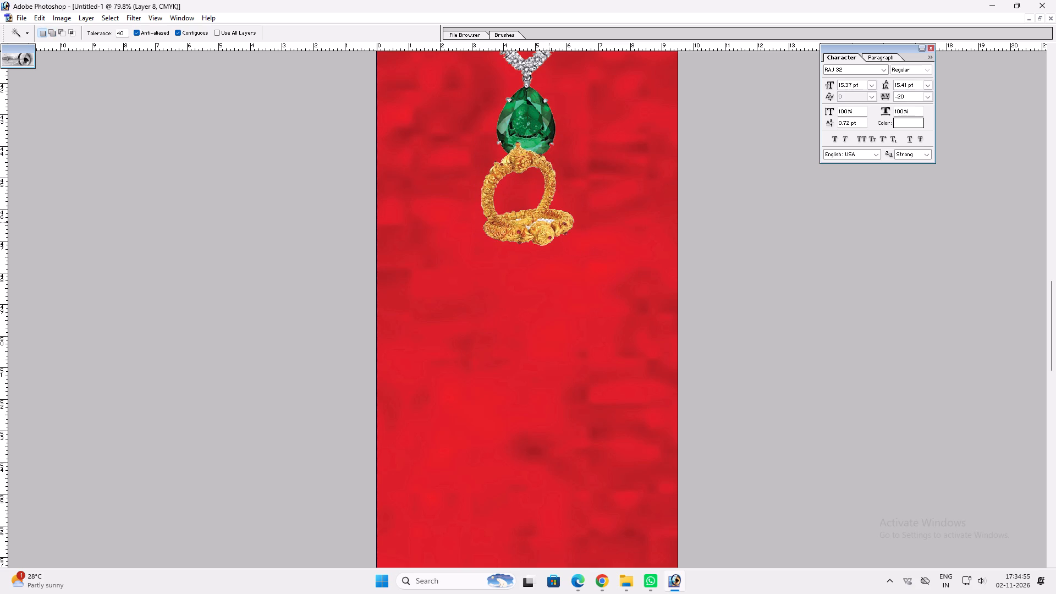
triple_click(549, 219, "shift")
left_click(549, 219, "shift")
double_click(544, 220, "shift")
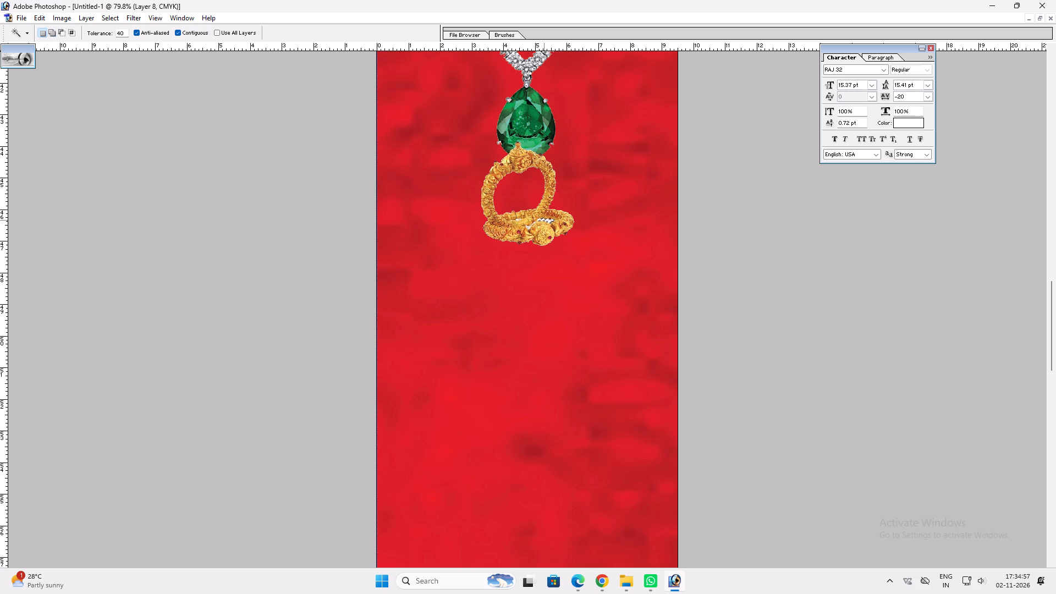
key("Delete")
key("ctrl+d")
Move the bangles down beneath the pendant necklace and enlarge them proportionally.
key("space")
key("space")
right_click(520, 218)
left_click(531, 221)
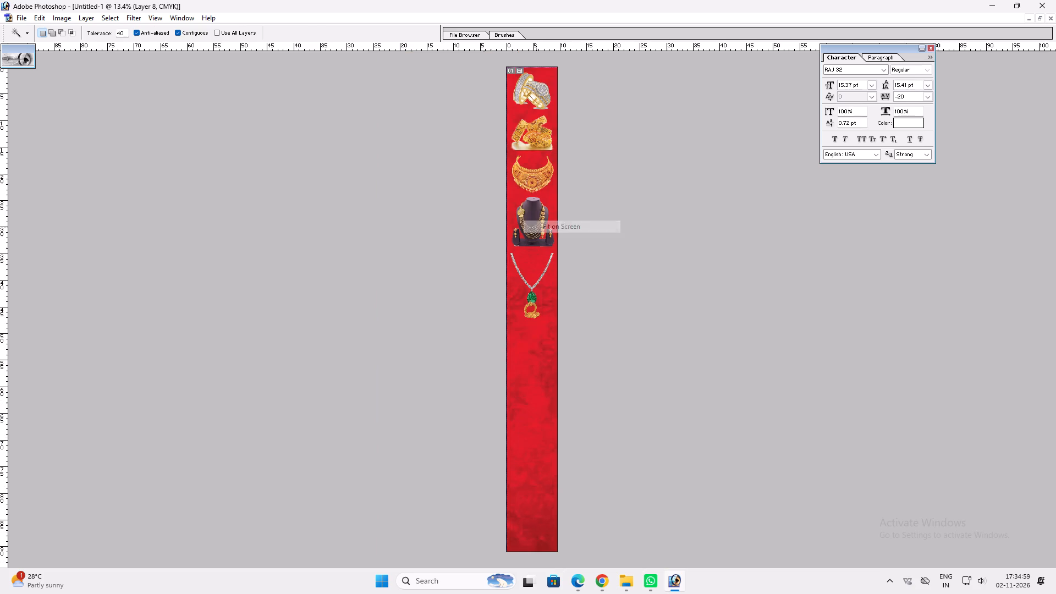
key("v")
key("v")
left_click_drag(532, 306, 529, 319)
key("ctrl+t")
left_click_drag(541, 328, 549, 338, "shift")
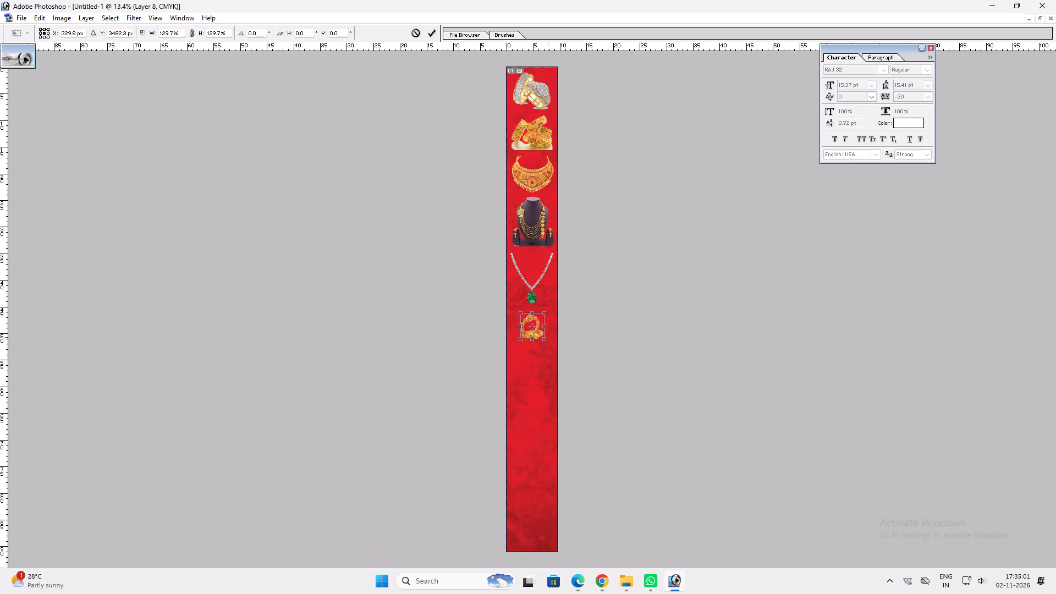
left_click_drag(549, 338, 562, 347, "shift")
key("shift+Return")
Enlarge the bangles further to nearly the full strip width and shift them slightly left below the pendant.
key("ctrl+plus")
key("ctrl+plus")
key("space")
key("ctrl+t")
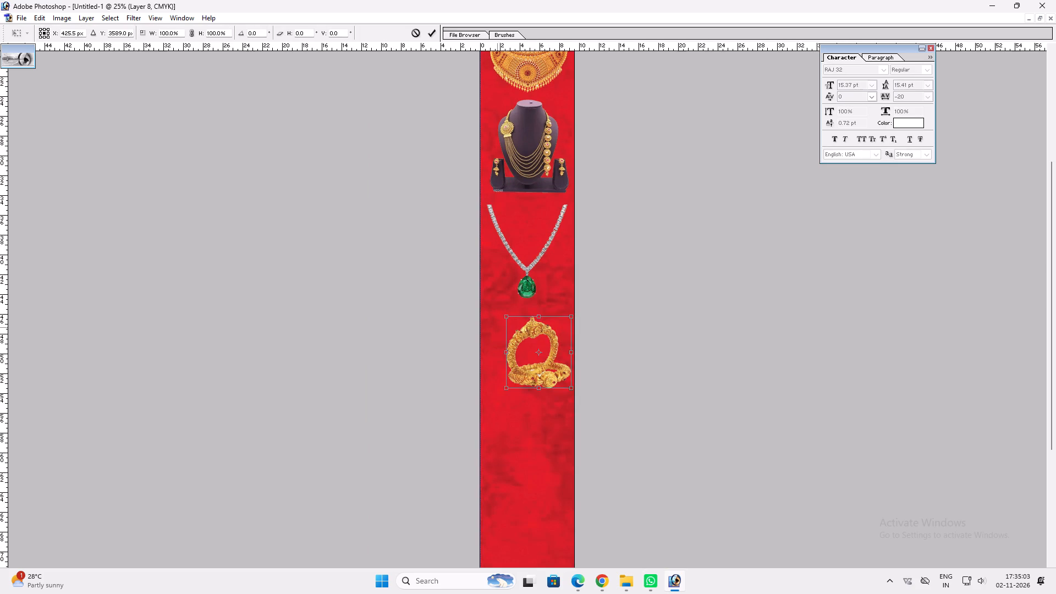
left_click_drag(503, 320, 490, 306, "alt+shift")
key("shift+Return")
key("v")
left_click_drag(569, 371, 561, 371)
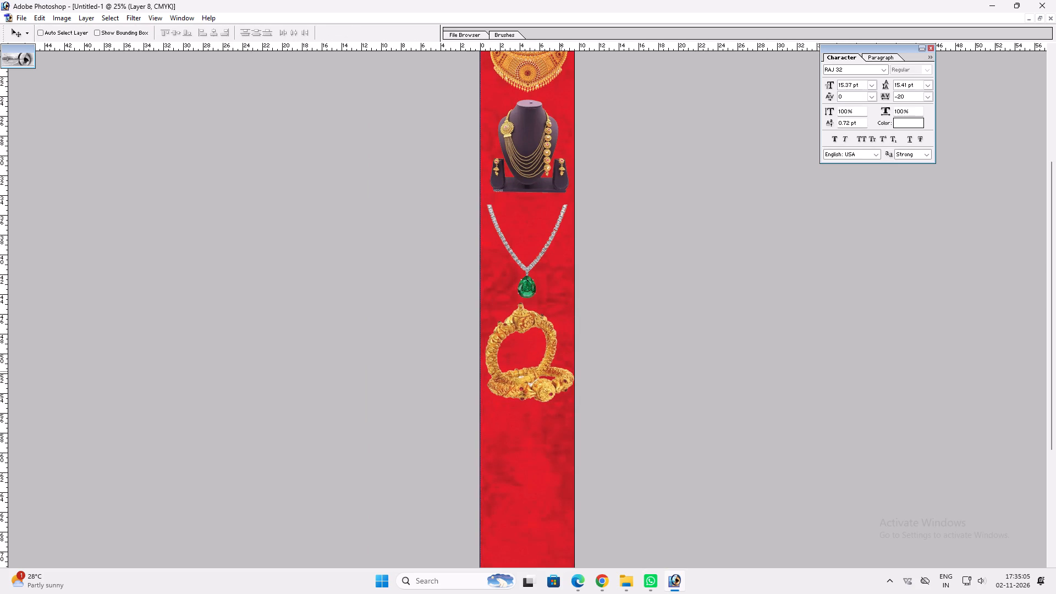
Narrow the bangles slightly from both sides, keeping their height, to leave a margin at the strip's edges.
key("ctrl+t")
left_click_drag(575, 369, 568, 370, "shift")
key("shift+Return")
key("v")
Nudge the bangles slightly right to centre them on the strip.
key("space")
key("space")
key("space")
key("space")
key("space")
key("space")
key("space")
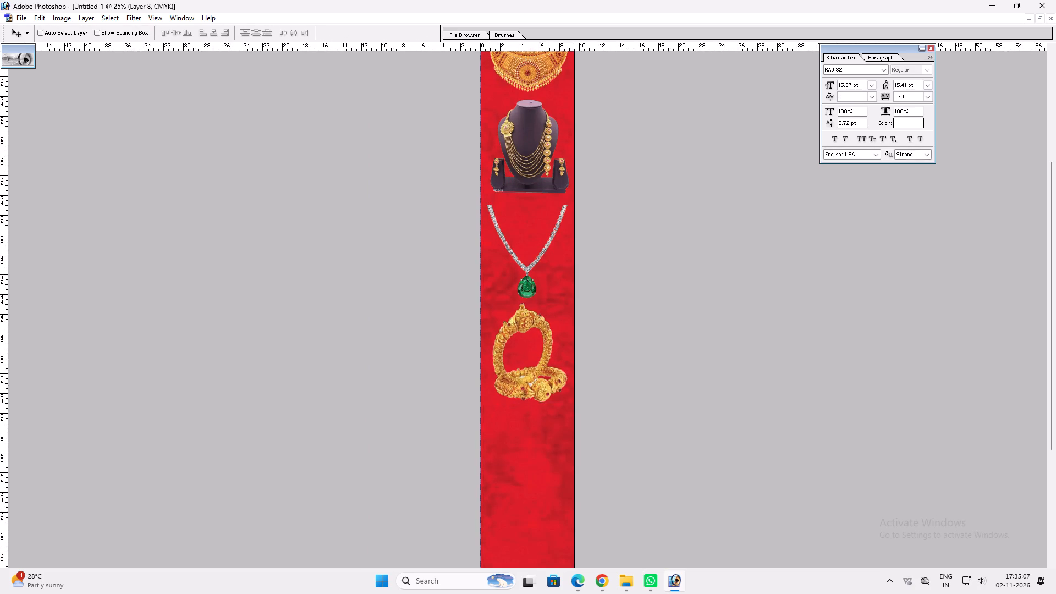
right_click(535, 381)
left_click_drag(544, 384, 555, 388)
key("v")
key("v")
left_click(541, 340)
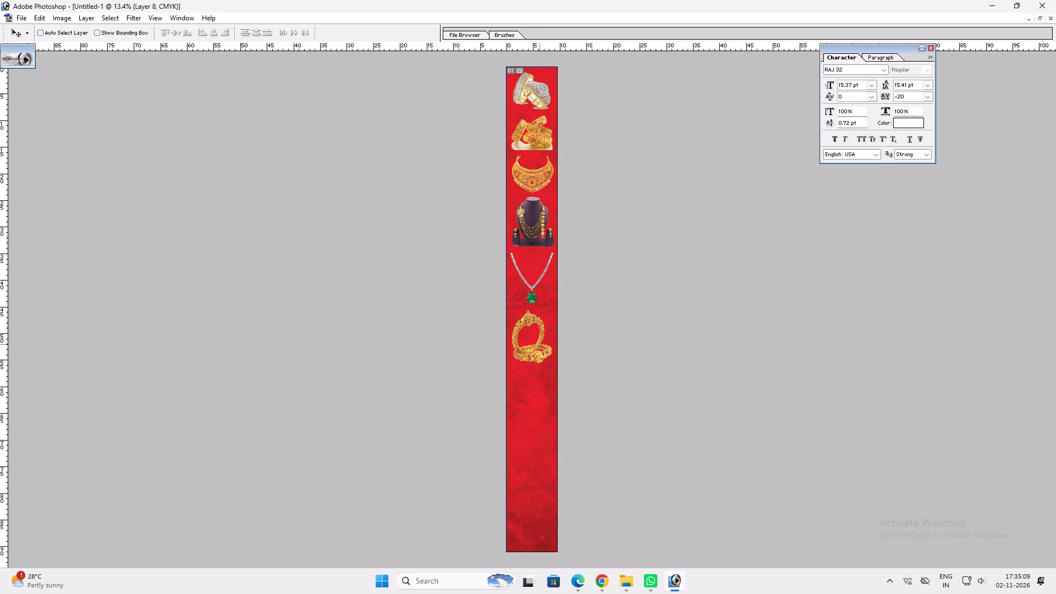
key("Right")
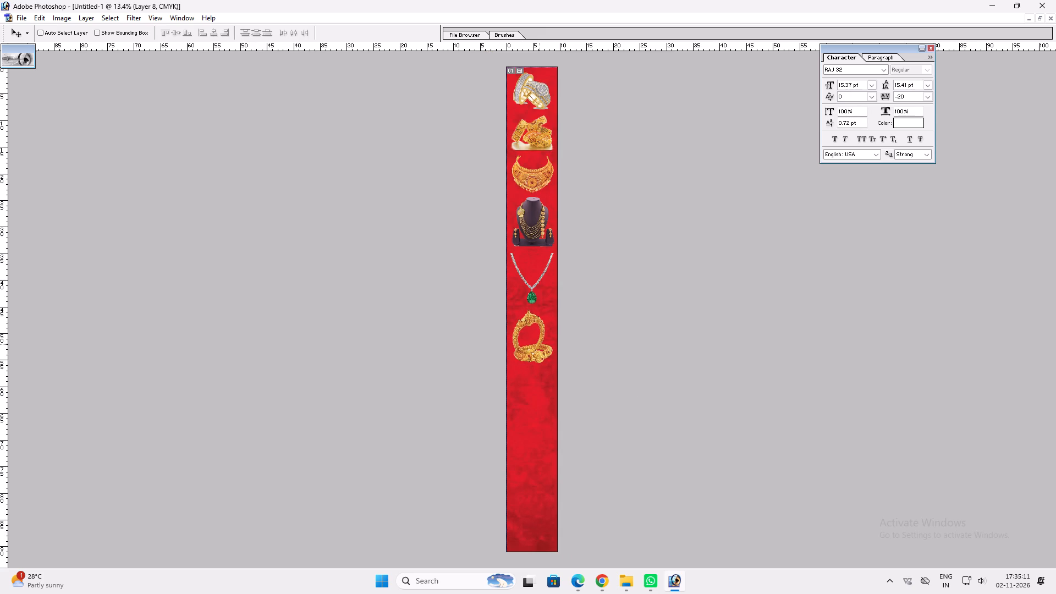
key("v")
Switch to Chrome and look through the jewellery har images, the Magnific hanging-chains preview and its related pictures for another piece.
left_click(602, 578)
scroll(749, 305, "down", 9)
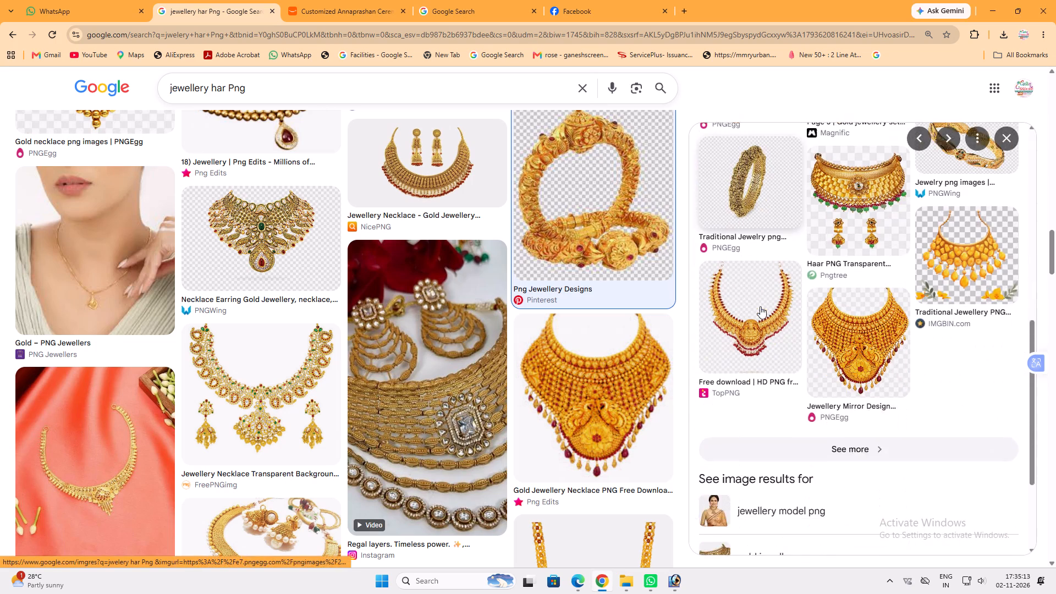
scroll(766, 310, "down", 4)
scroll(580, 286, "down", 8)
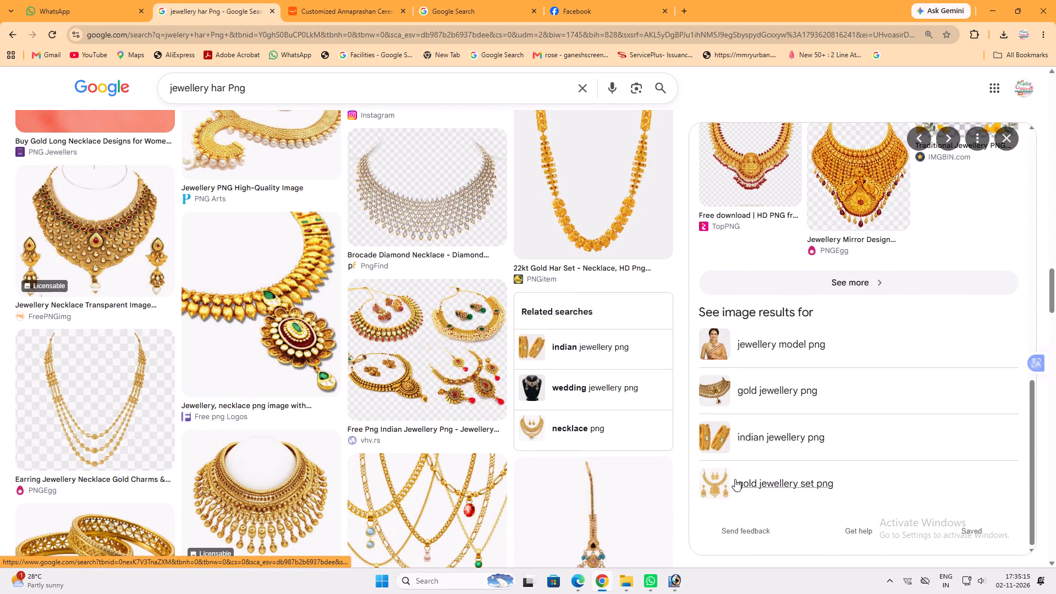
left_click_drag(229, 93, 215, 92)
scroll(370, 366, "down", 2)
left_click(437, 396)
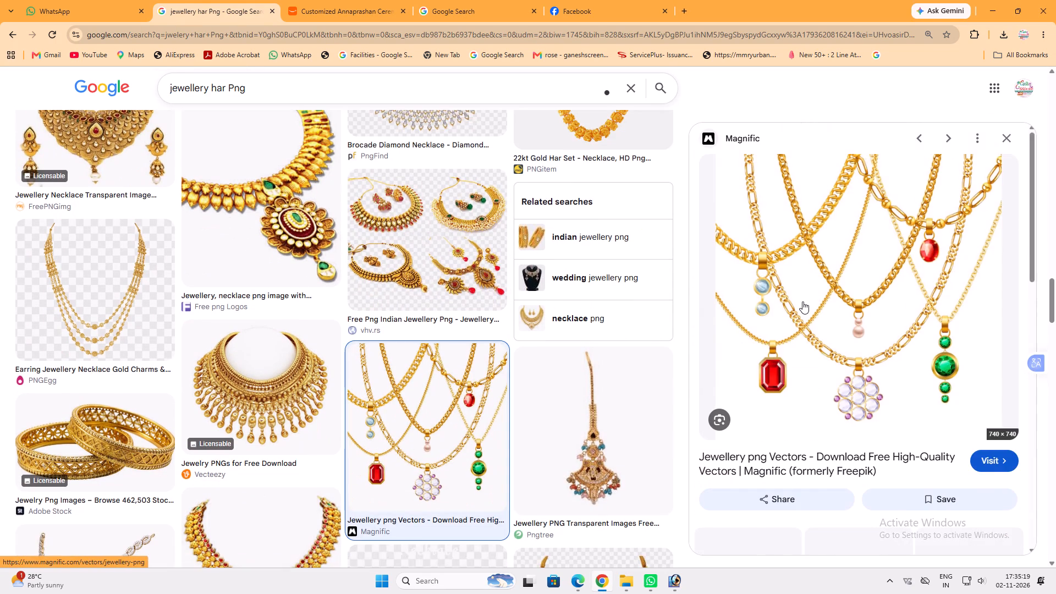
scroll(802, 301, "down", 9)
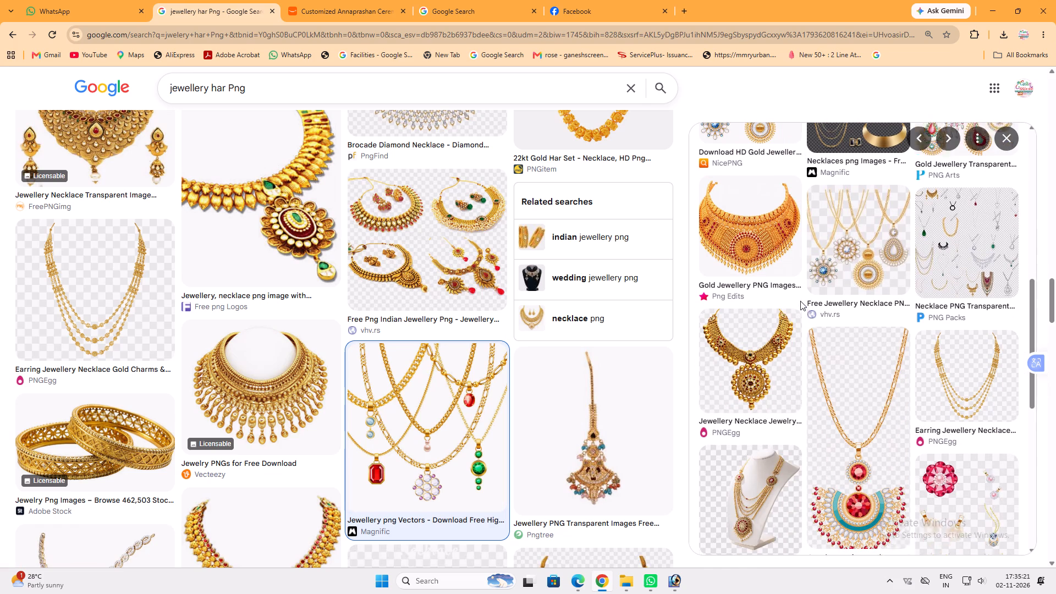
scroll(828, 366, "down", 4)
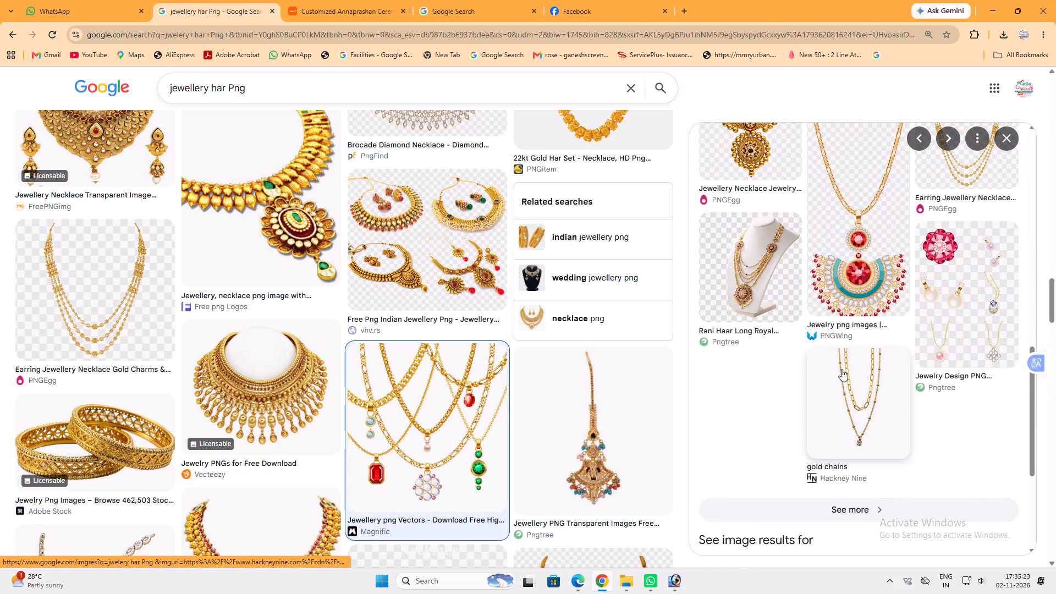
scroll(835, 353, "down", 5)
left_click(824, 289)
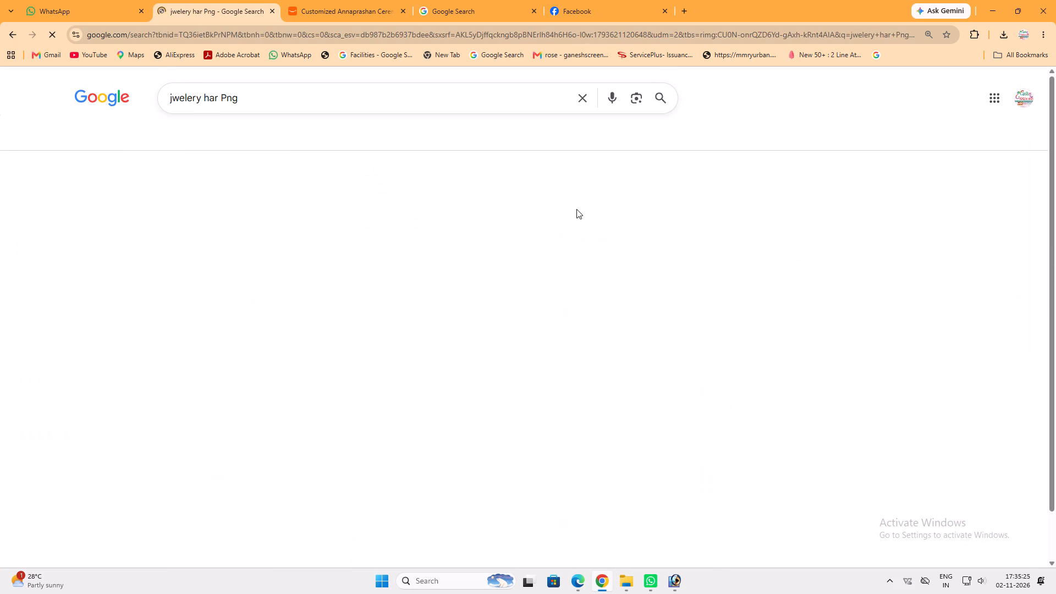
Search Google Images for "gold chain Png".
left_click(273, 80)
left_click(273, 101)
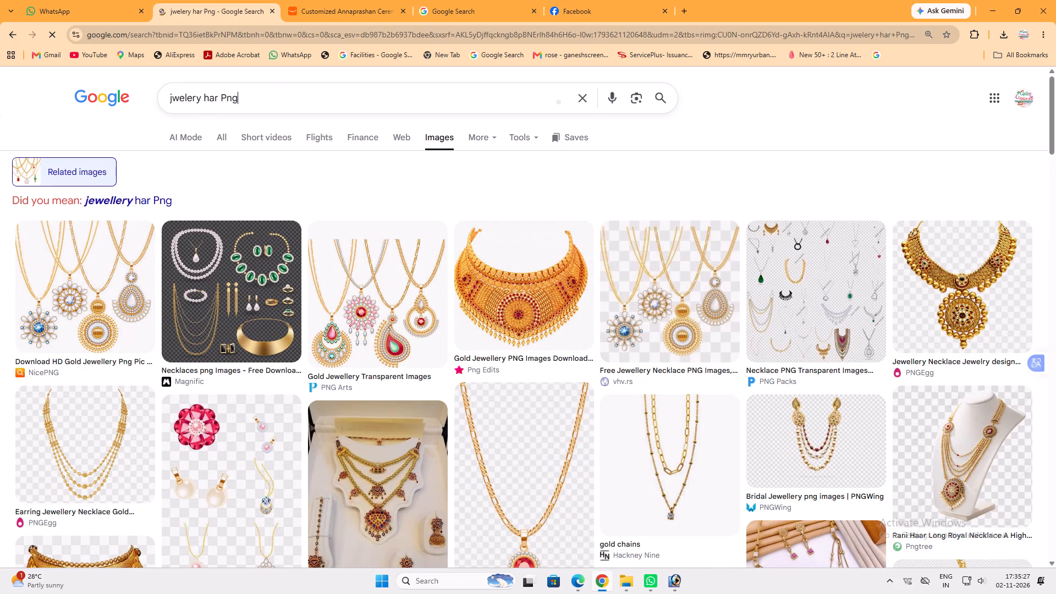
key("ctrl+a")
key("o")
key("BackSpace")
key("i")
key("BackSpace")
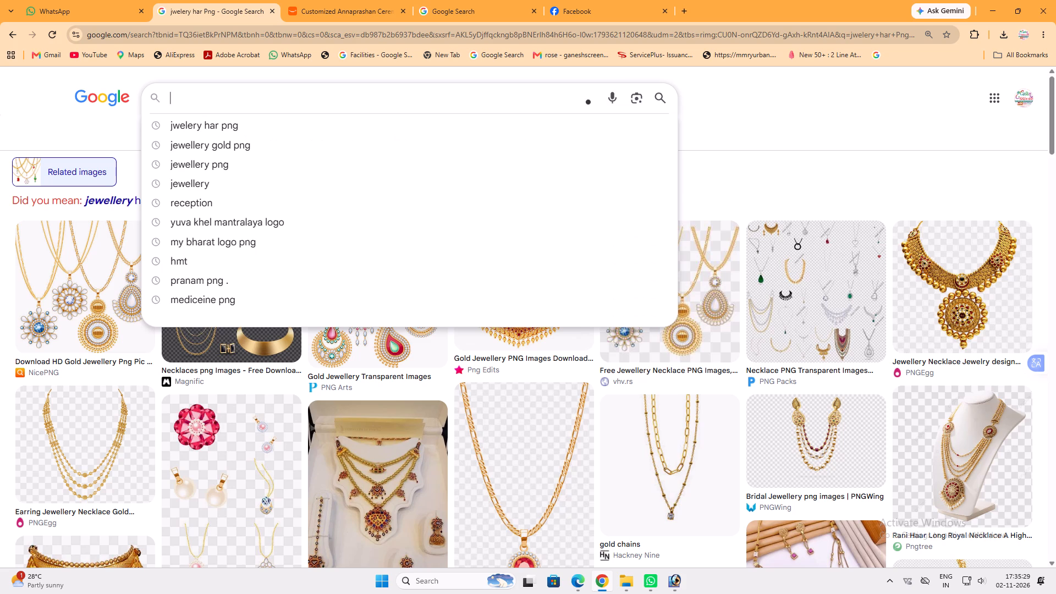
type("gold")
key("space")
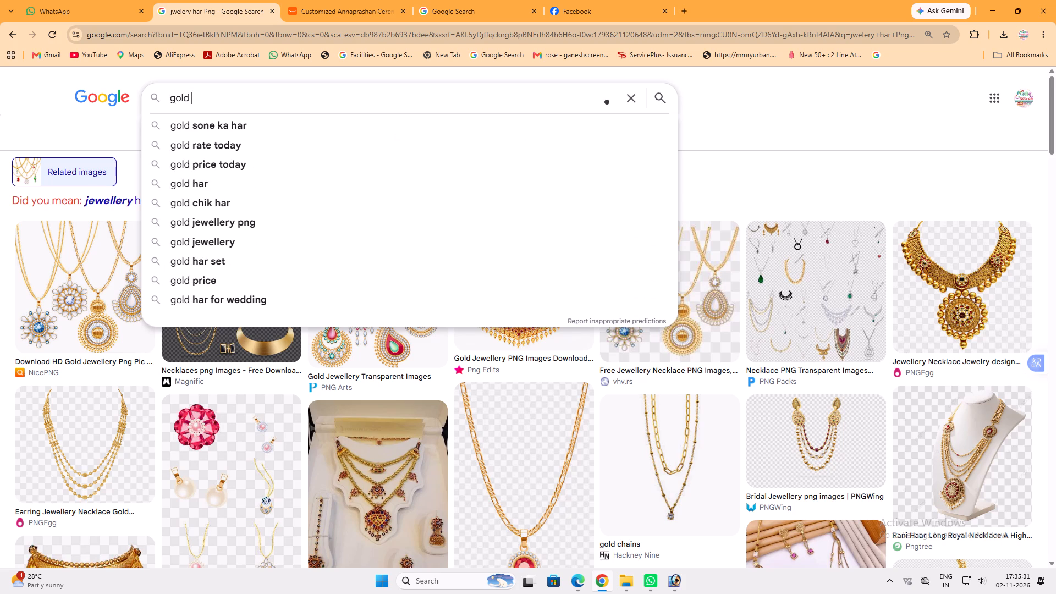
key("shift+j")
key("BackSpace")
type("chain Png")
key("space")
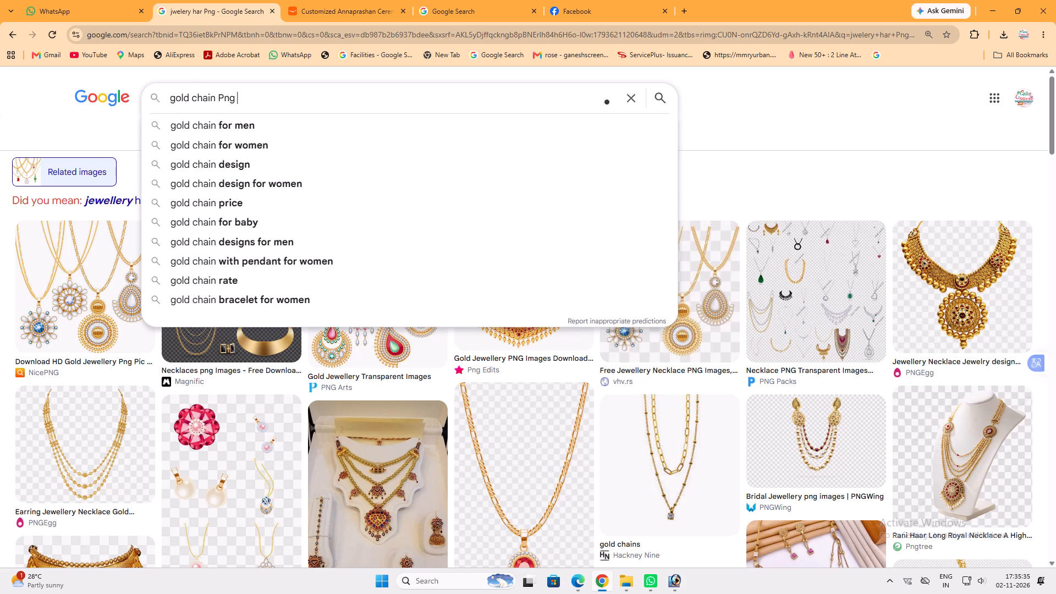
key("Return")
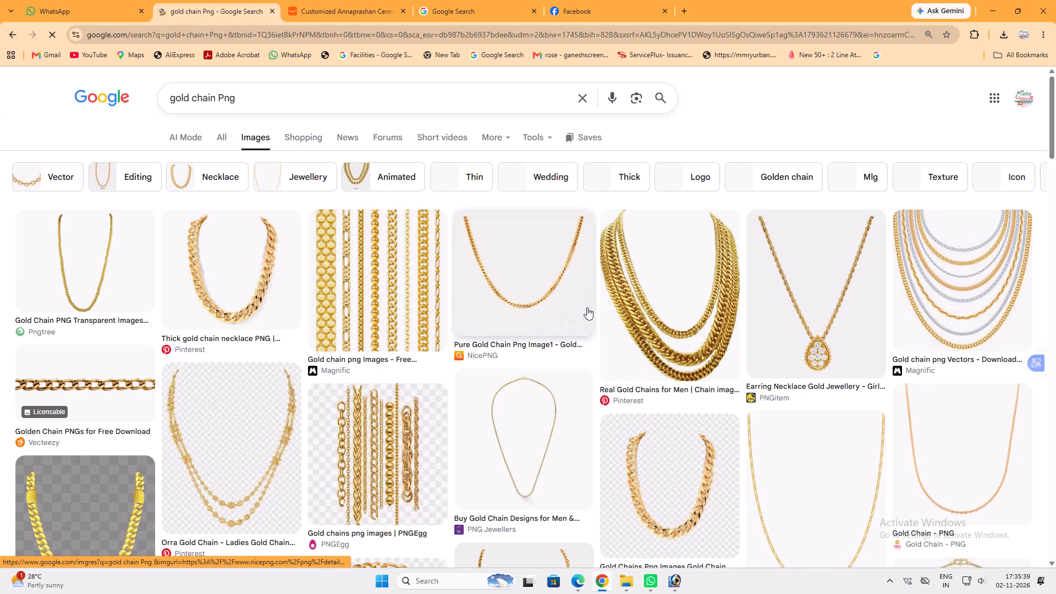
Preview the Pinterest "Real Gold Chains for Men" picture and look through the gold chain results for a suitable cut-out.
left_click(654, 317)
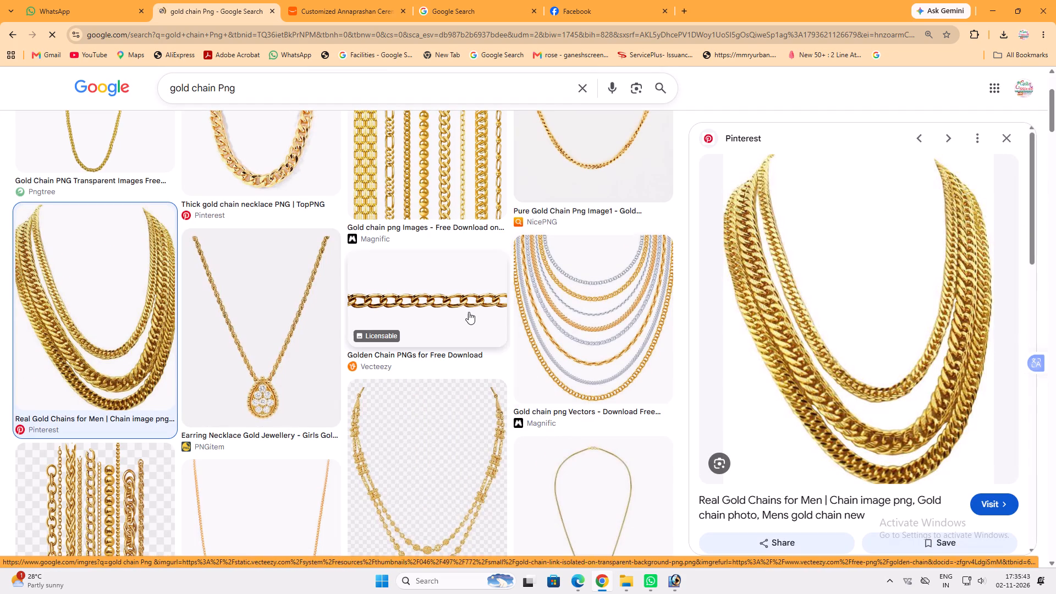
scroll(469, 312, "down", 3)
scroll(240, 327, "down", 3)
scroll(289, 341, "down", 2)
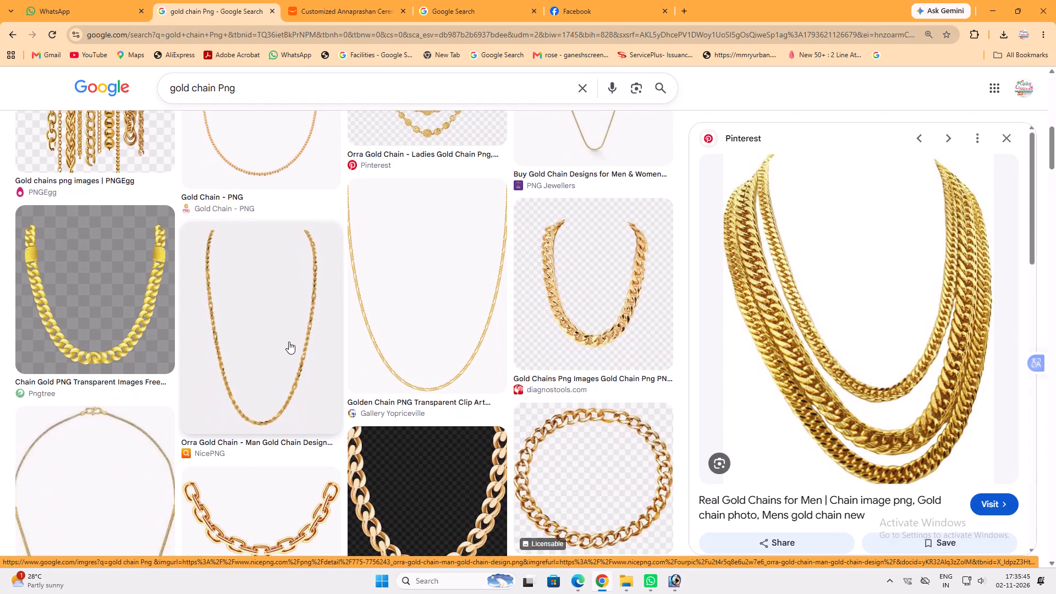
scroll(289, 342, "down", 7)
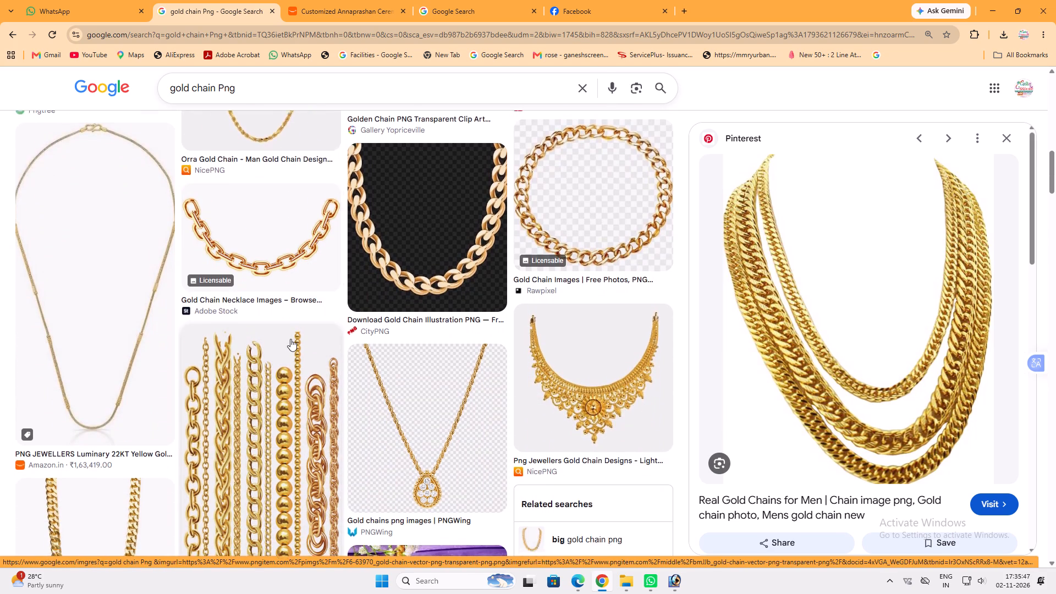
scroll(290, 339, "down", 4)
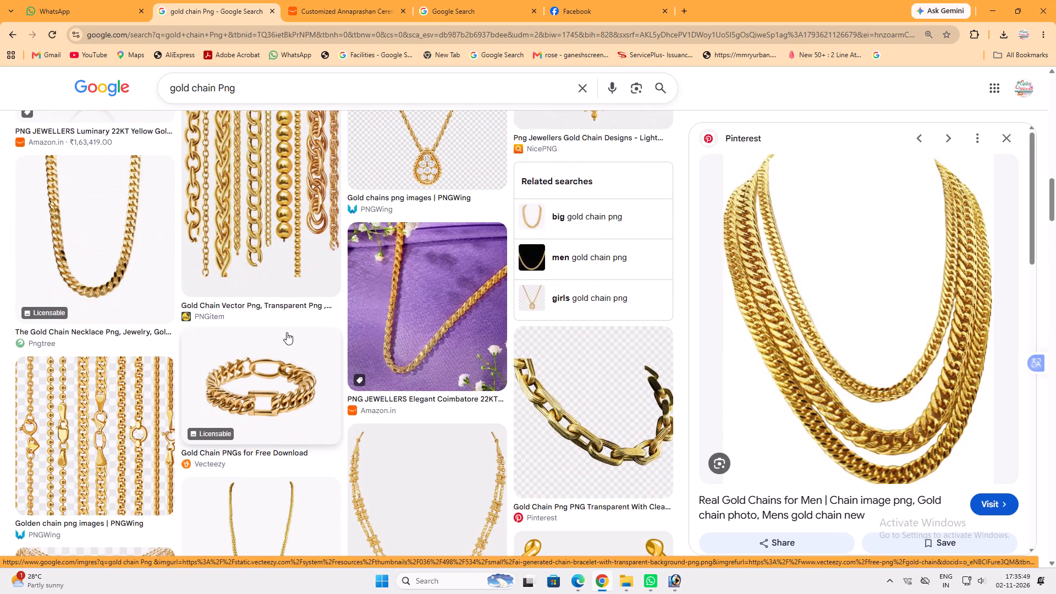
scroll(287, 331, "down", 10)
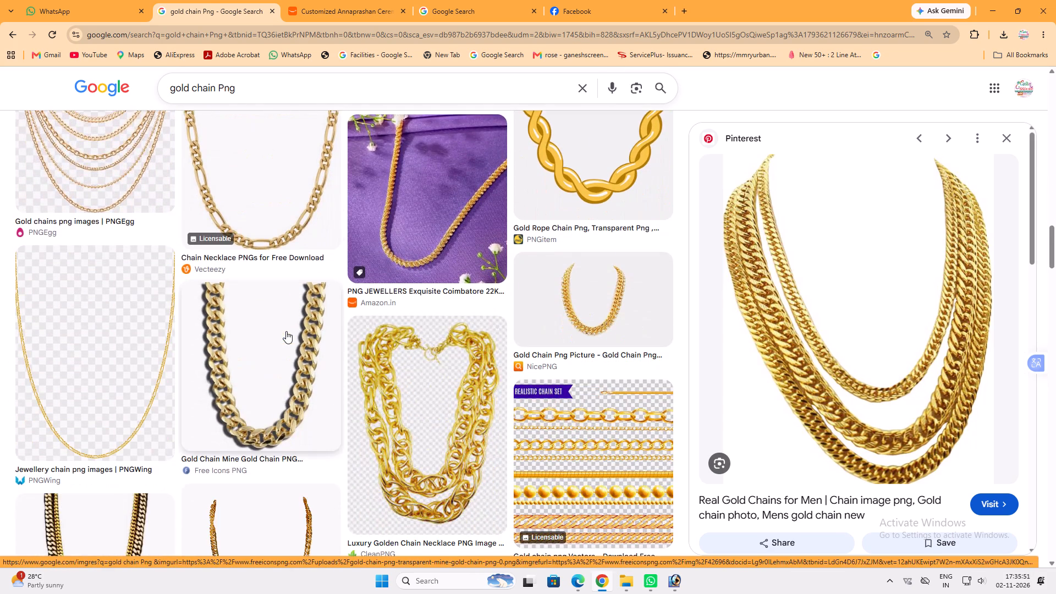
scroll(285, 331, "down", 4)
scroll(285, 330, "up", 7)
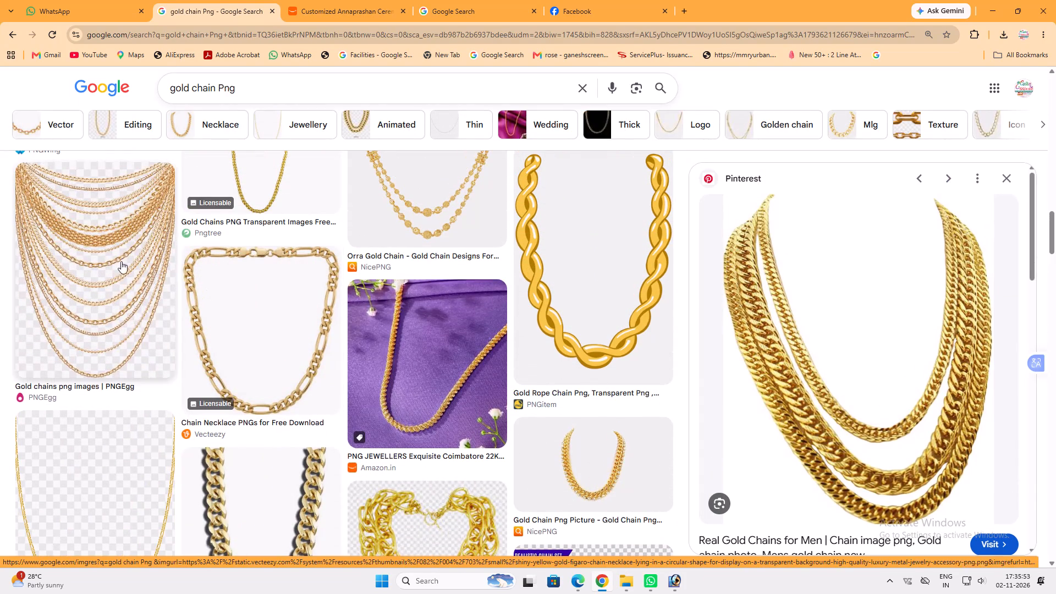
Compare the PNGEgg and Amazon.in gold chain previews and save the PNGEgg gold chains picture to Downloads.
left_click(116, 258)
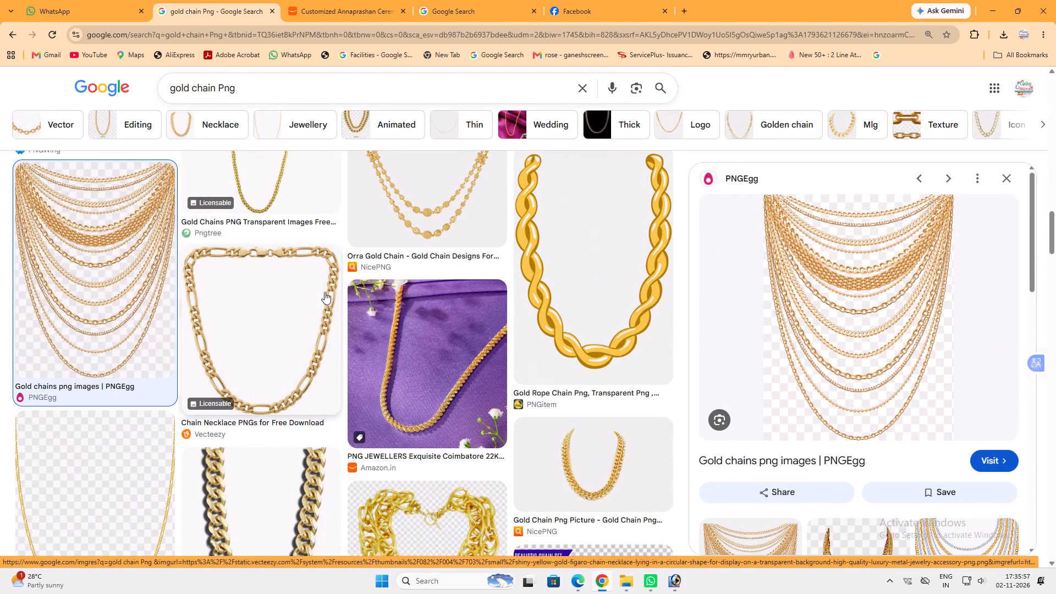
left_click(402, 334)
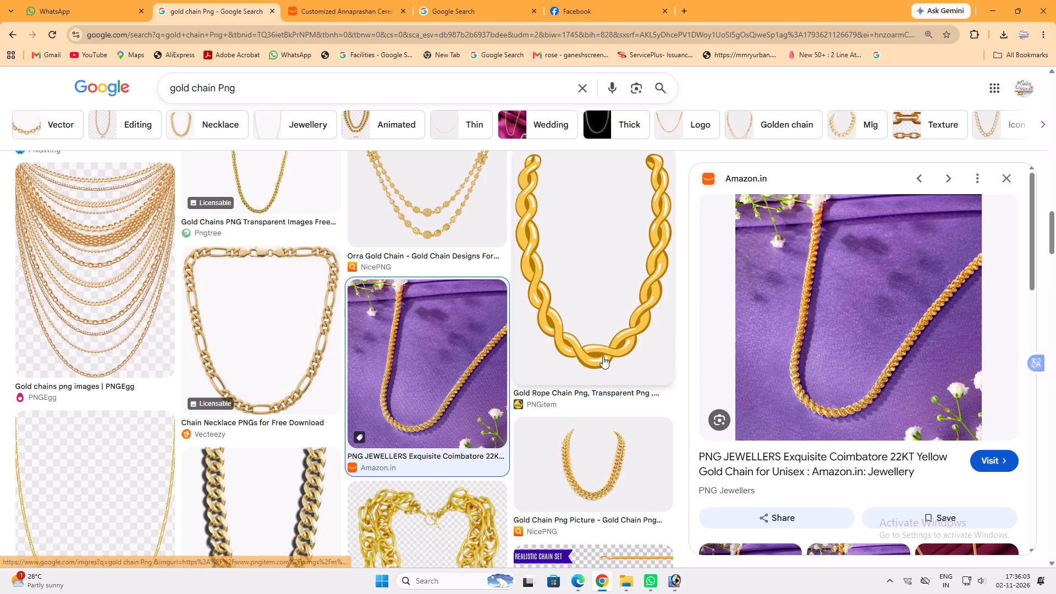
left_click(133, 300)
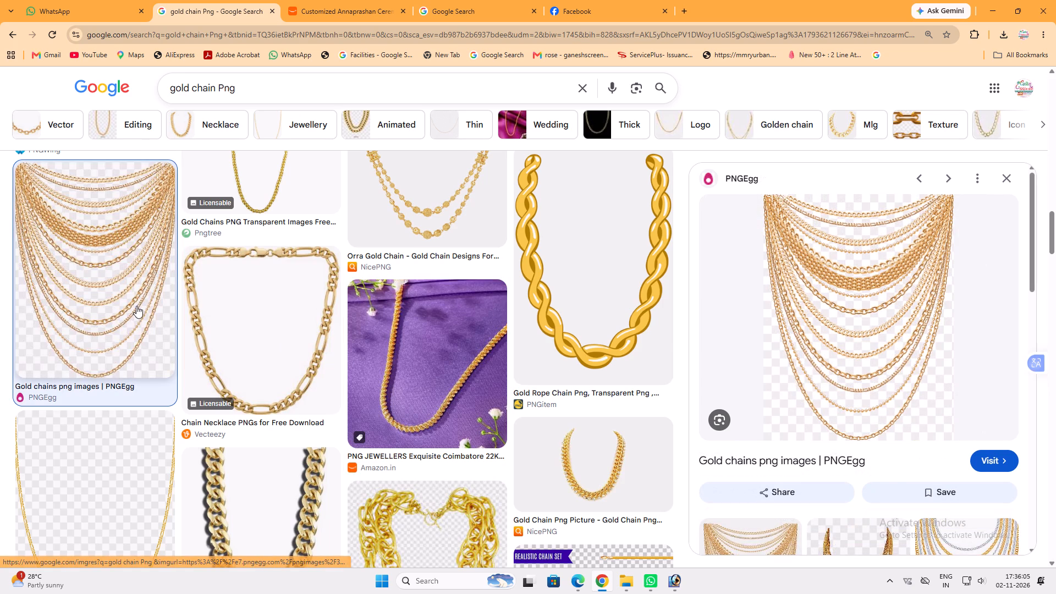
right_click(800, 276)
left_click(864, 436)
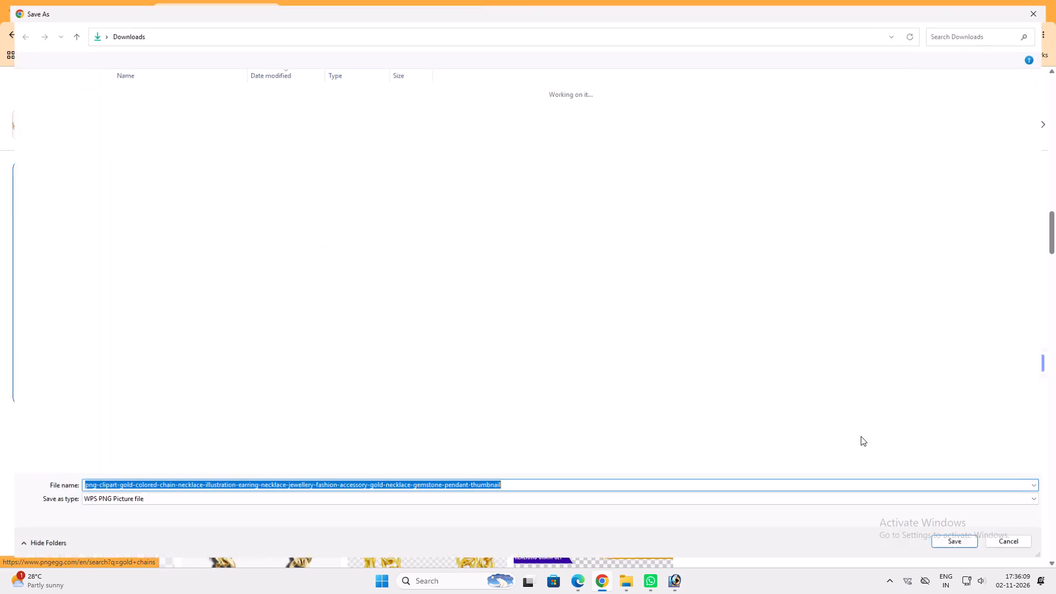
key("Return")
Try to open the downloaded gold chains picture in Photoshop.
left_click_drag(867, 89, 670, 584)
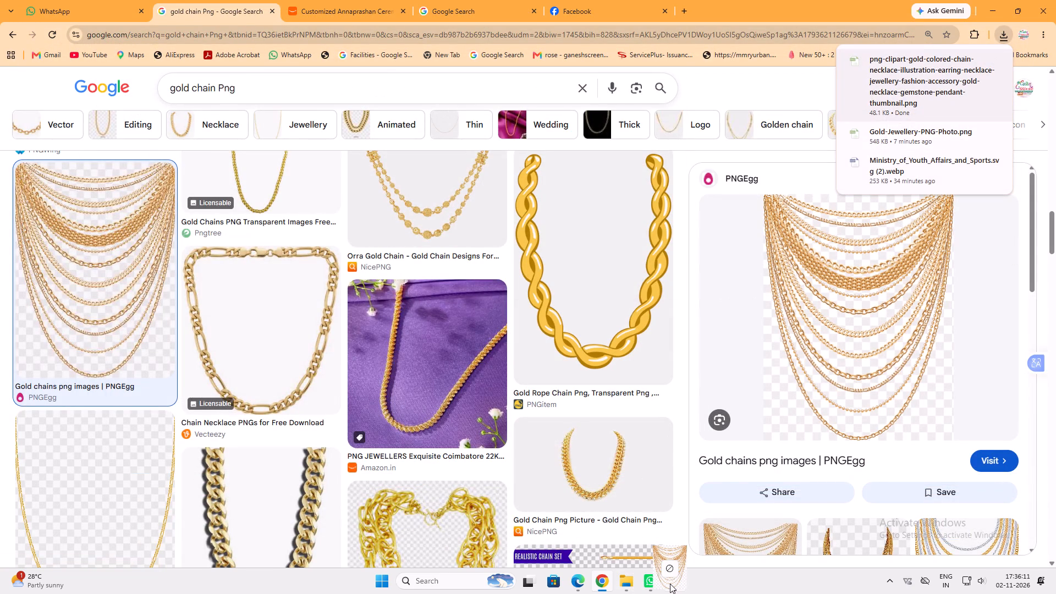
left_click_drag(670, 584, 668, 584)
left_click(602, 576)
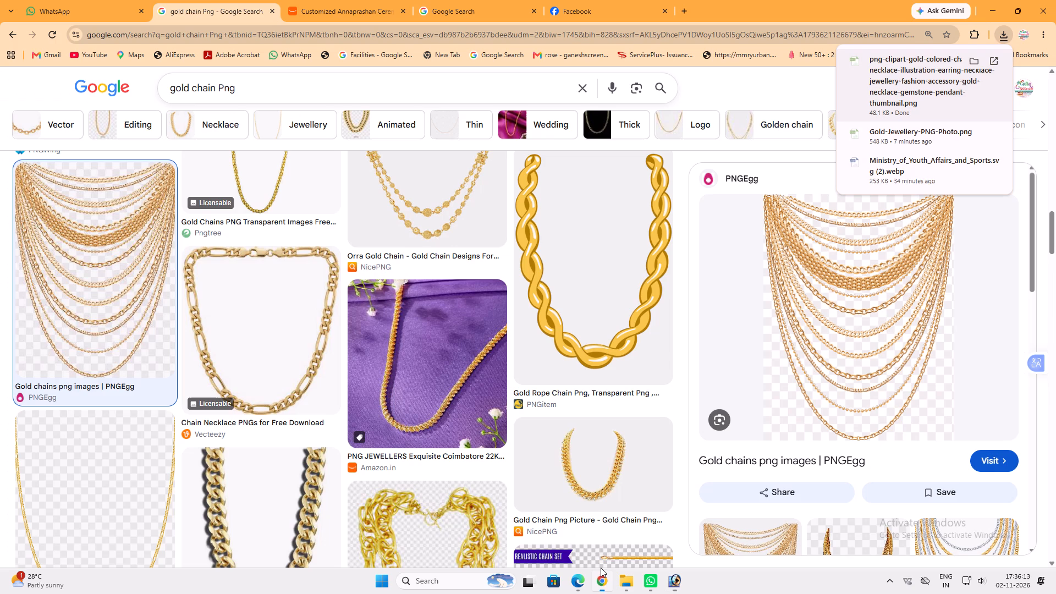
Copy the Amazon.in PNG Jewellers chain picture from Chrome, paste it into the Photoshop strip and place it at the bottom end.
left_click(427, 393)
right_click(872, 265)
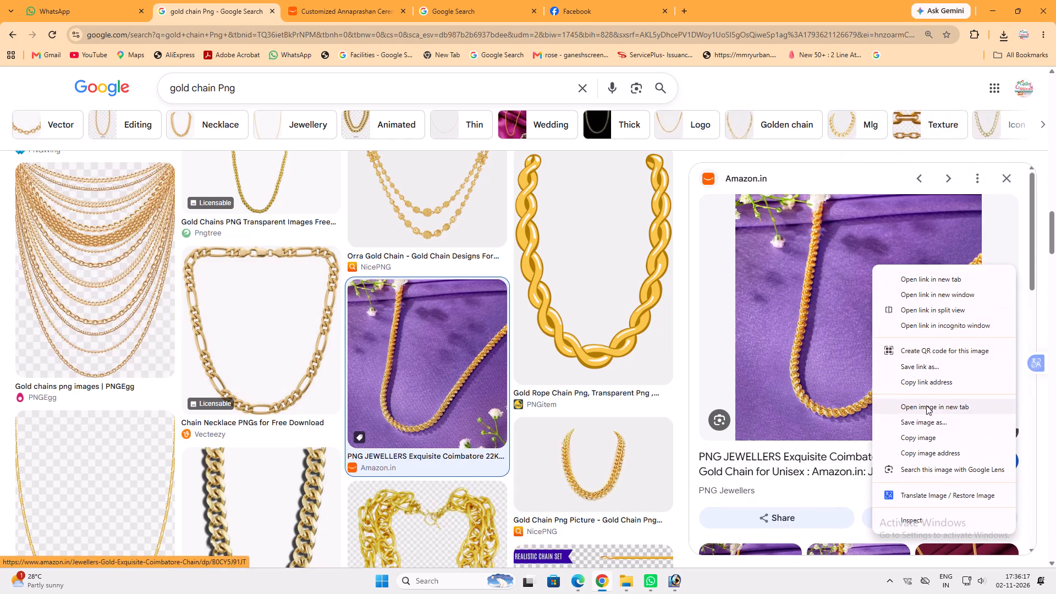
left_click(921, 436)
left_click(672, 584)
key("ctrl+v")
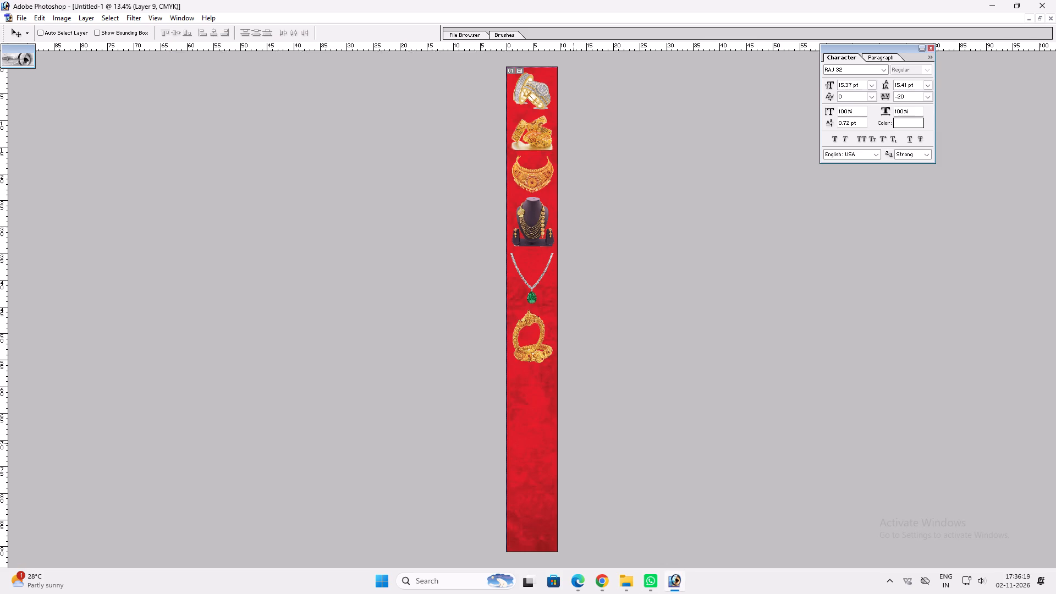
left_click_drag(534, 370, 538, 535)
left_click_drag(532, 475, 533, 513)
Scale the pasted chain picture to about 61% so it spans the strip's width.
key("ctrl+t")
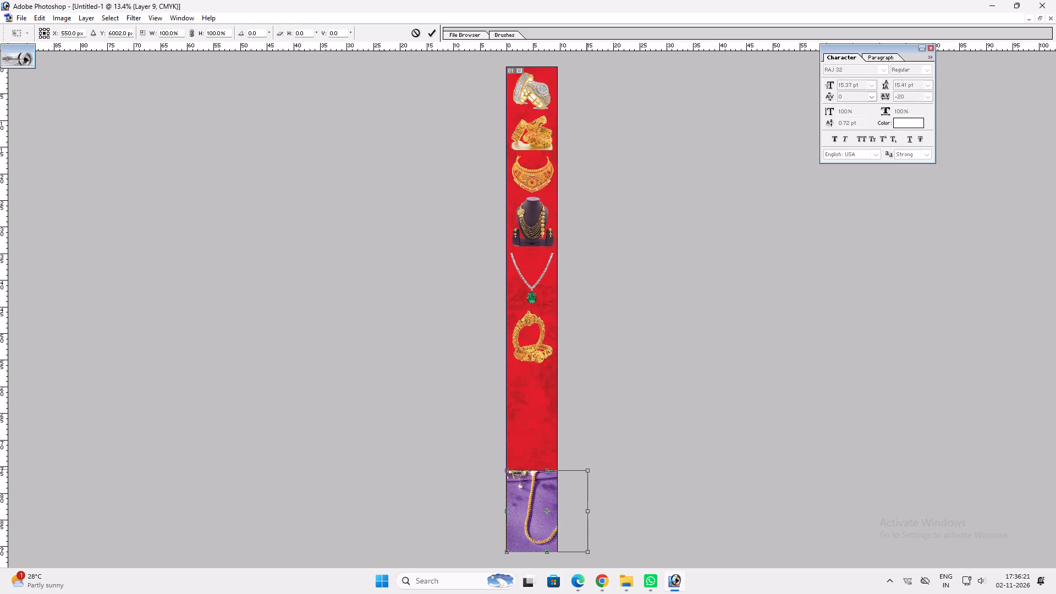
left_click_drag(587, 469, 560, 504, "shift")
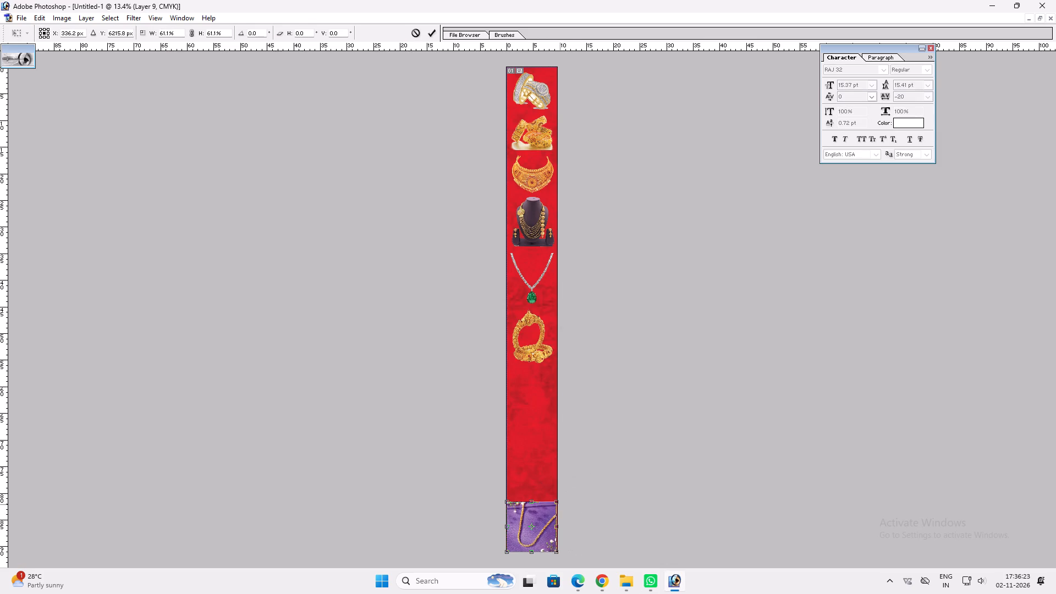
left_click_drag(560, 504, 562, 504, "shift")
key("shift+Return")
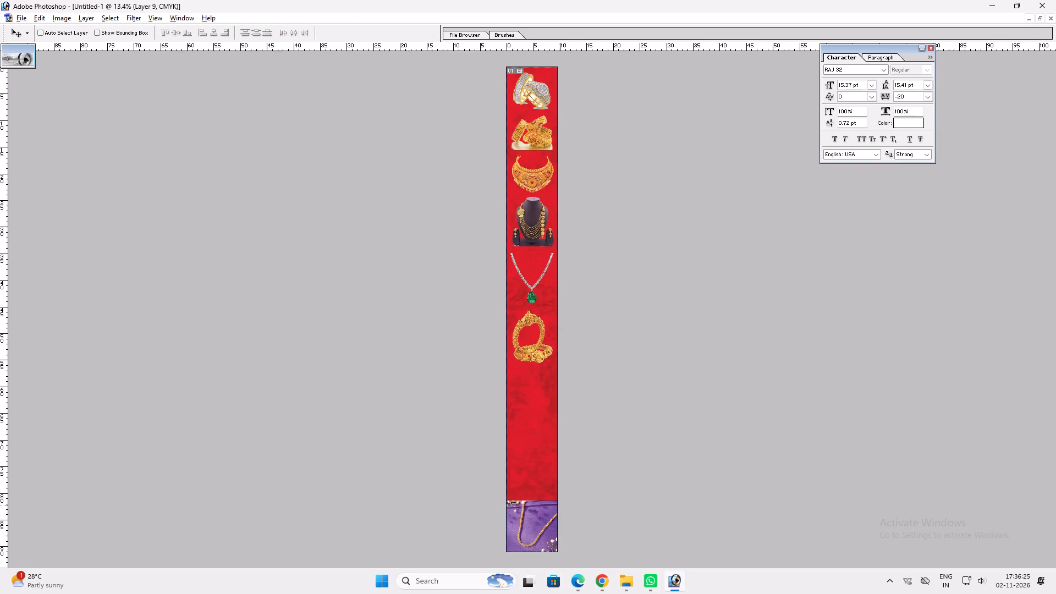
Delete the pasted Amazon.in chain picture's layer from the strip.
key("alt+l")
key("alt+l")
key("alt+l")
Switch to Chrome, look through more gold chain results for a suitable cut-out and preview the PNGEgg gold chains picture again.
left_click(601, 587)
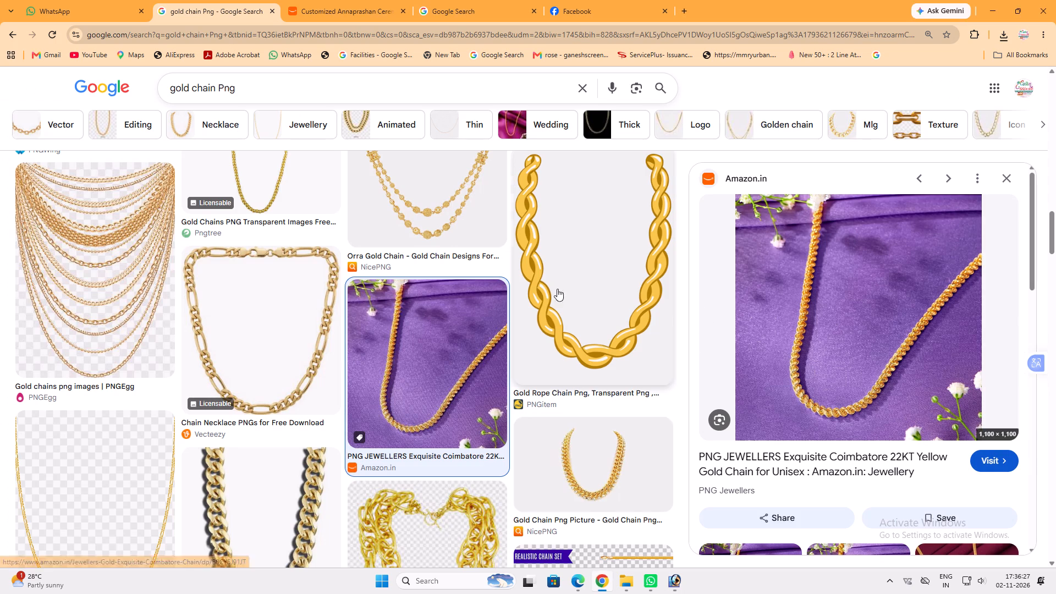
scroll(542, 315, "down", 4)
scroll(593, 322, "down", 1)
scroll(485, 317, "down", 1)
scroll(356, 344, "down", 4)
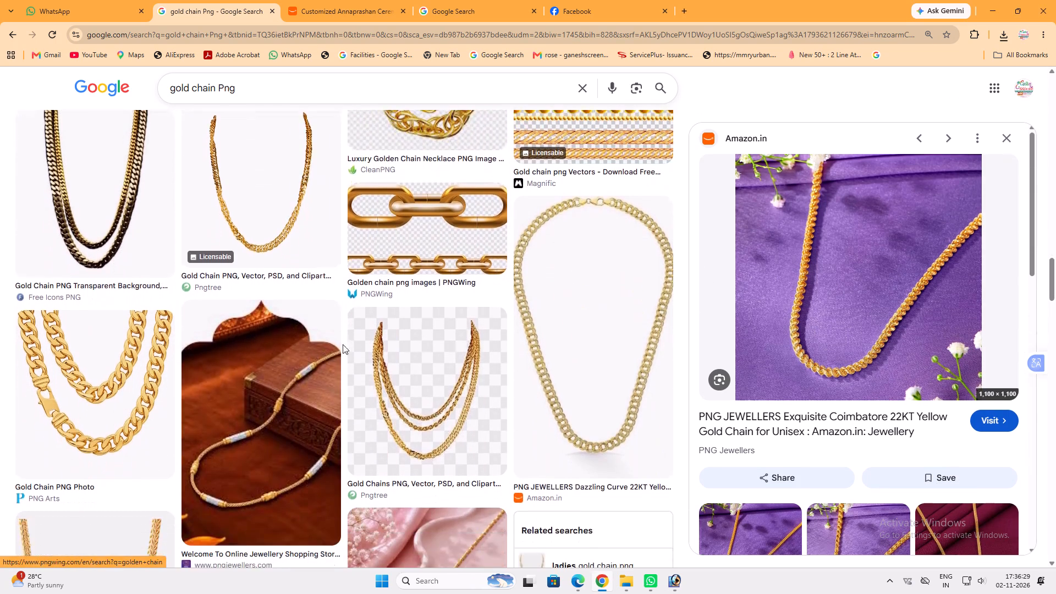
scroll(307, 337, "down", 1)
scroll(137, 367, "down", 3)
scroll(277, 351, "down", 5)
scroll(338, 326, "down", 3)
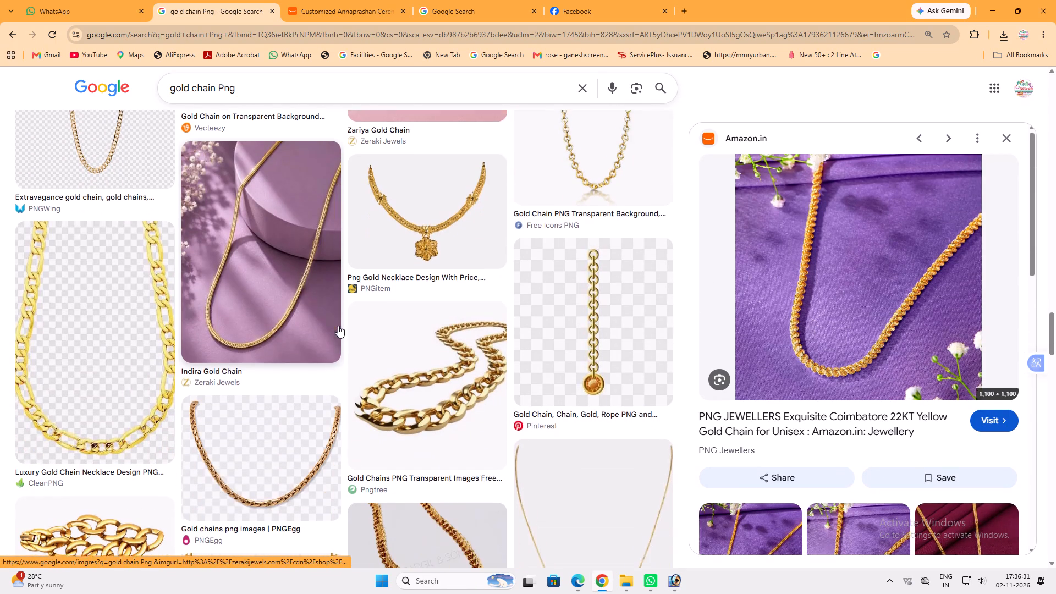
scroll(184, 317, "down", 7)
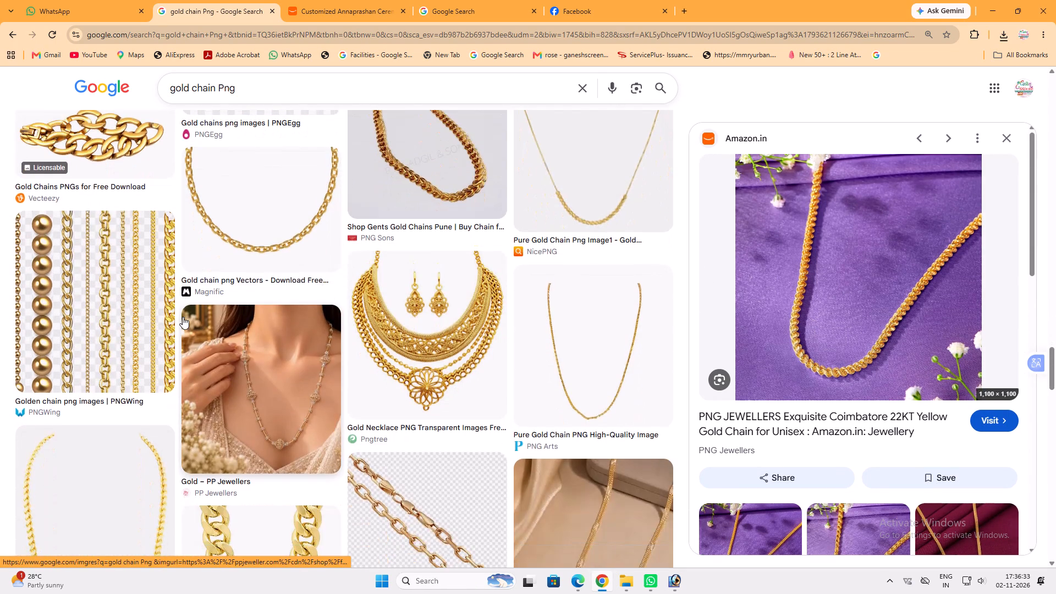
scroll(286, 290, "up", 20)
scroll(286, 290, "up", 2)
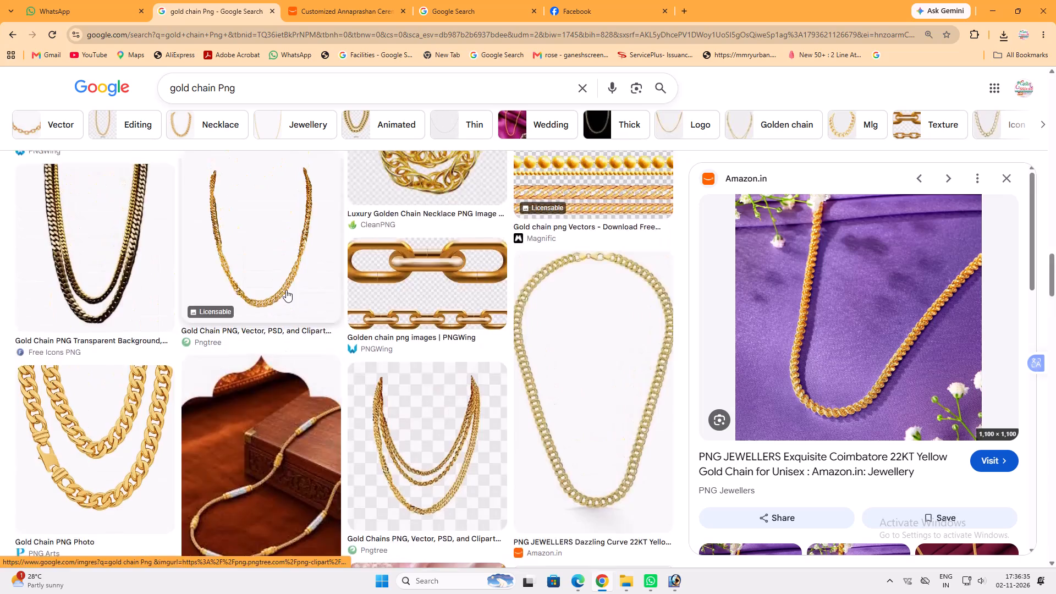
scroll(286, 290, "up", 9)
left_click(166, 288)
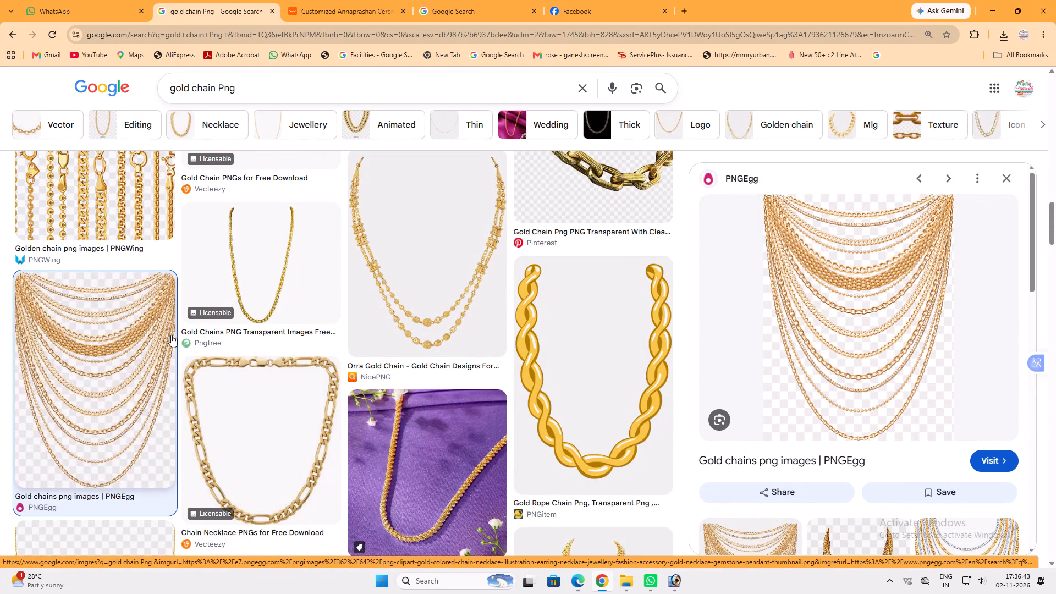
Open the downloaded PNGEgg gold chains picture in Photoshop as its own document.
left_click(1001, 40)
left_click_drag(907, 86, 719, 477)
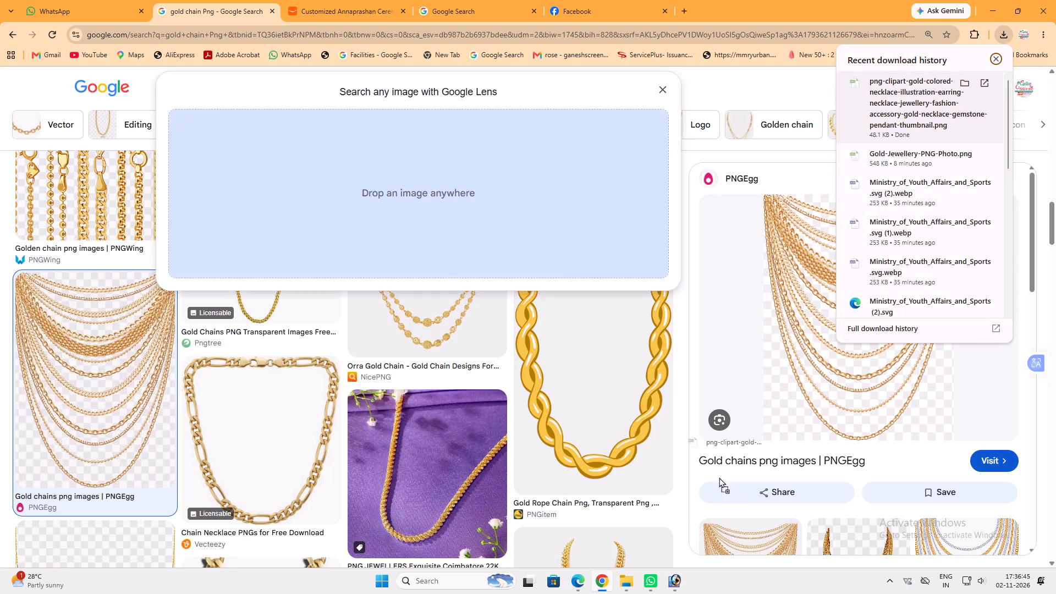
left_click_drag(719, 477, 589, 382)
key("v")
key("v")
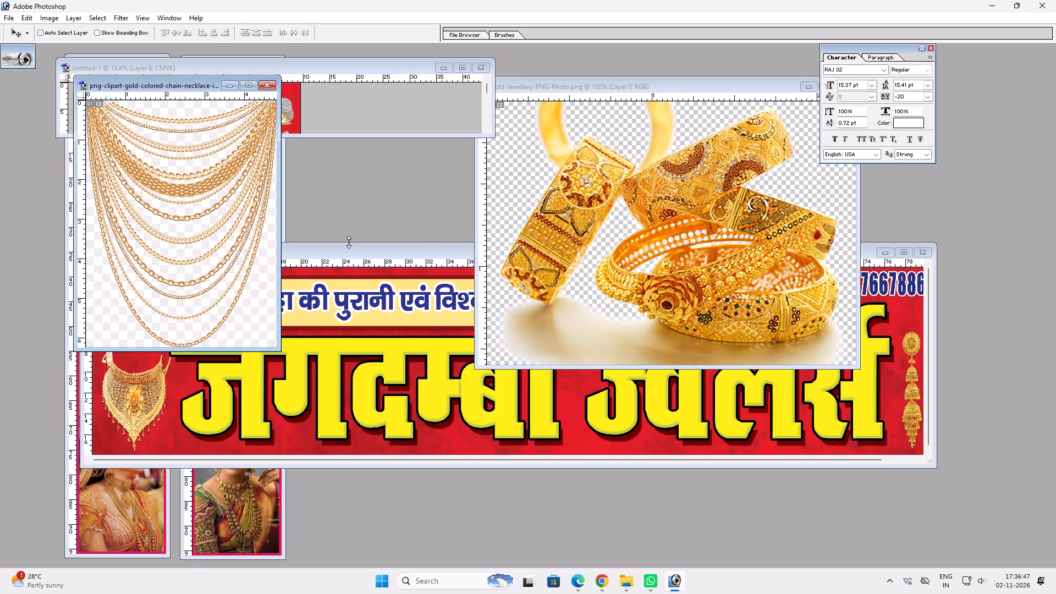
Close the Gold-Jewellery-PNG-Photo.png document.
left_click(604, 170)
key("ctrl+w")
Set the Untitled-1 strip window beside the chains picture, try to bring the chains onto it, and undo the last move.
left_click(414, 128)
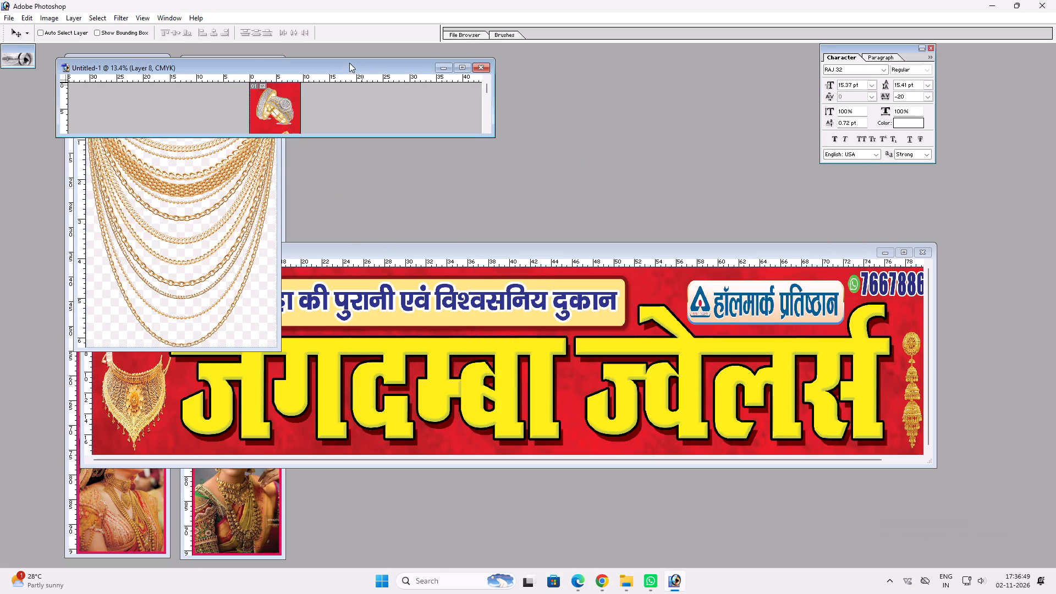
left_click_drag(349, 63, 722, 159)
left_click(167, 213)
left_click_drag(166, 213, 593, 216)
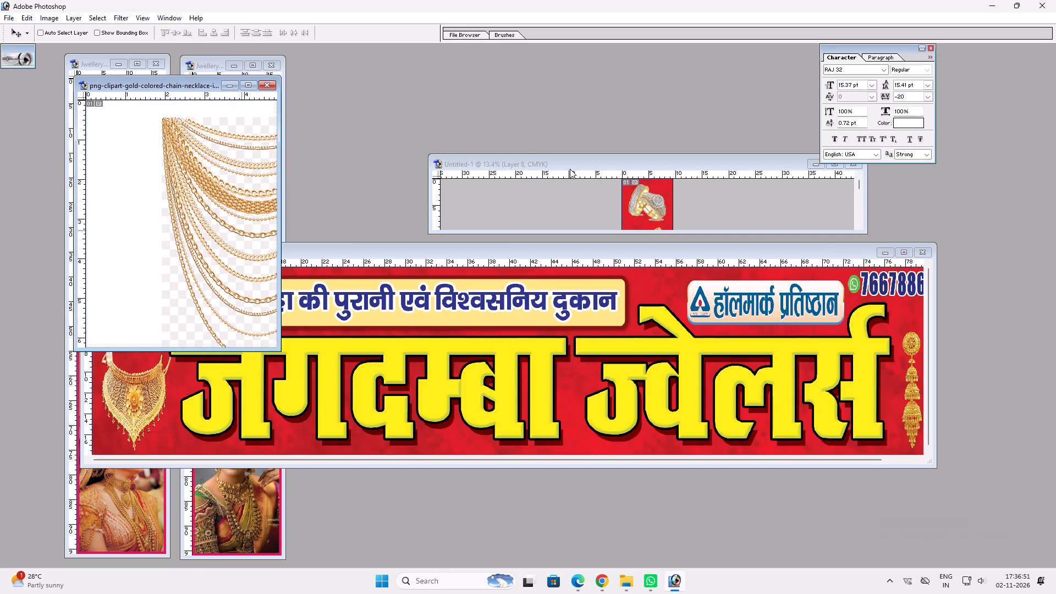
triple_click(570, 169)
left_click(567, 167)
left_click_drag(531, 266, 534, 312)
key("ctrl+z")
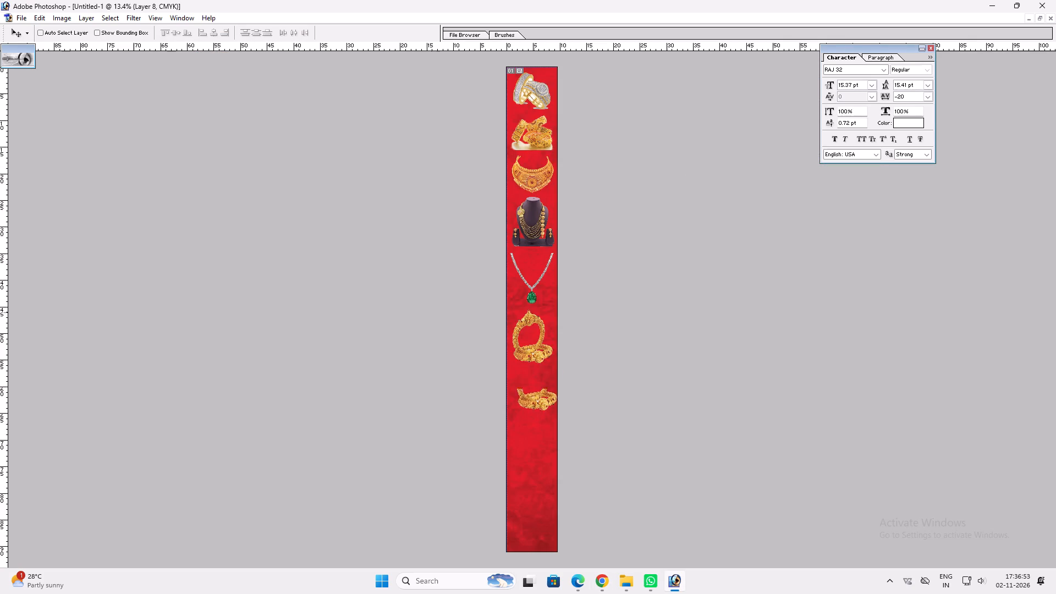
Return to floating windows and close the shop-name banner and the two bridal jewellery documents.
key("f")
key("f")
key("f")
left_click(272, 409)
key("ctrl+w")
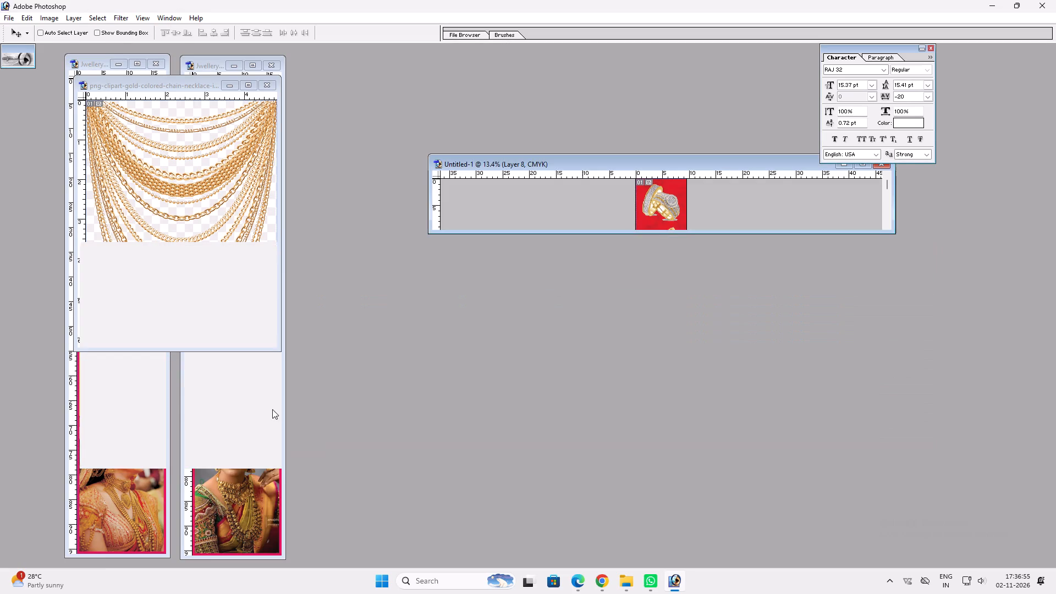
left_click(223, 460)
key("ctrl+w")
left_click(143, 461, "ctrl")
key("ctrl+w")
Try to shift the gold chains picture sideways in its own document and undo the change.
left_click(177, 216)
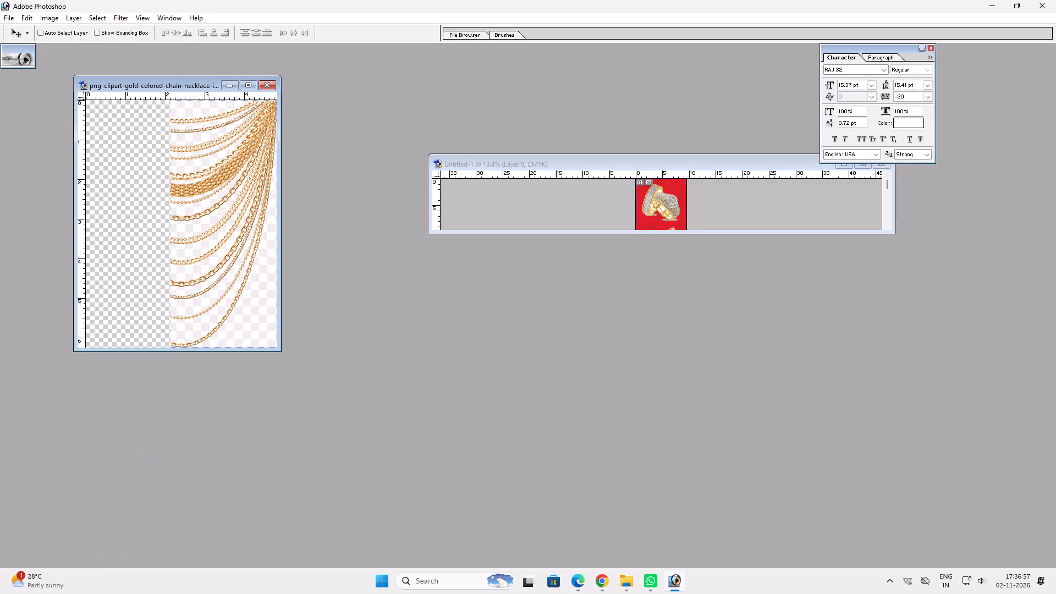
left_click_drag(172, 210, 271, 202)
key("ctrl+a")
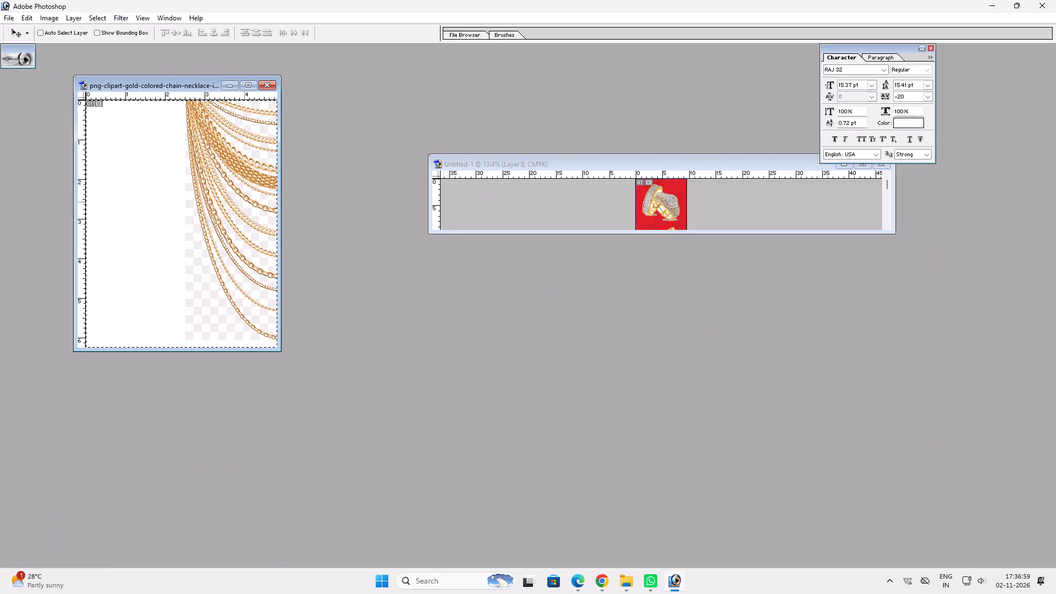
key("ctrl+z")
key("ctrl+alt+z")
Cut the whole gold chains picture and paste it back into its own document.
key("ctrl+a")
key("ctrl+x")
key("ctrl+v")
Cut the bangles out of Layer 8 in the Untitled-1 strip.
left_click(529, 184)
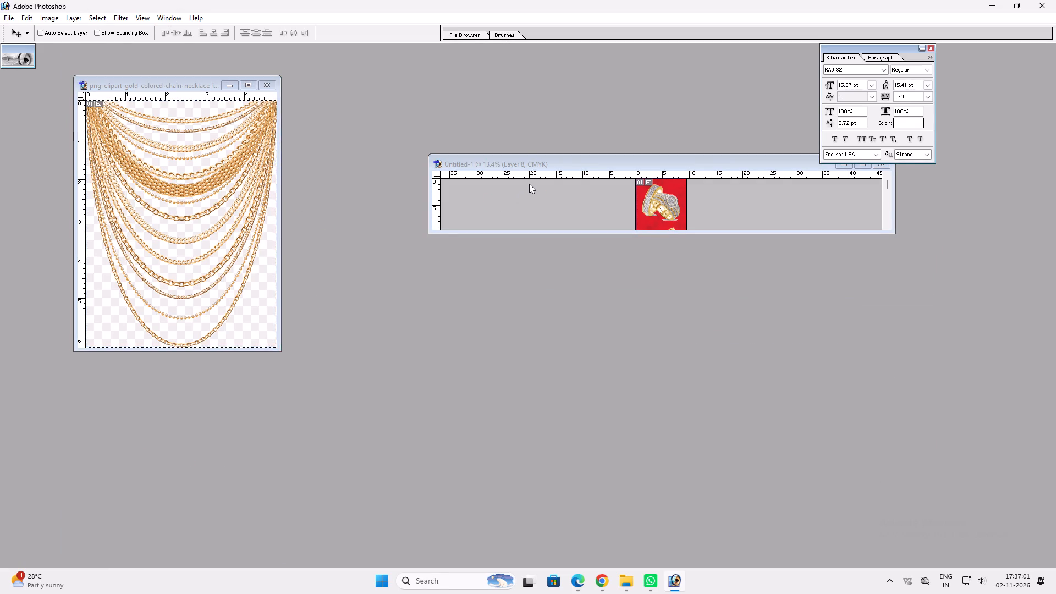
key("ctrl+a")
key("ctrl+x")
Cut the whole gold chains picture from its document and paste it onto the maximised Untitled-1 strip.
left_click(254, 194, "ctrl")
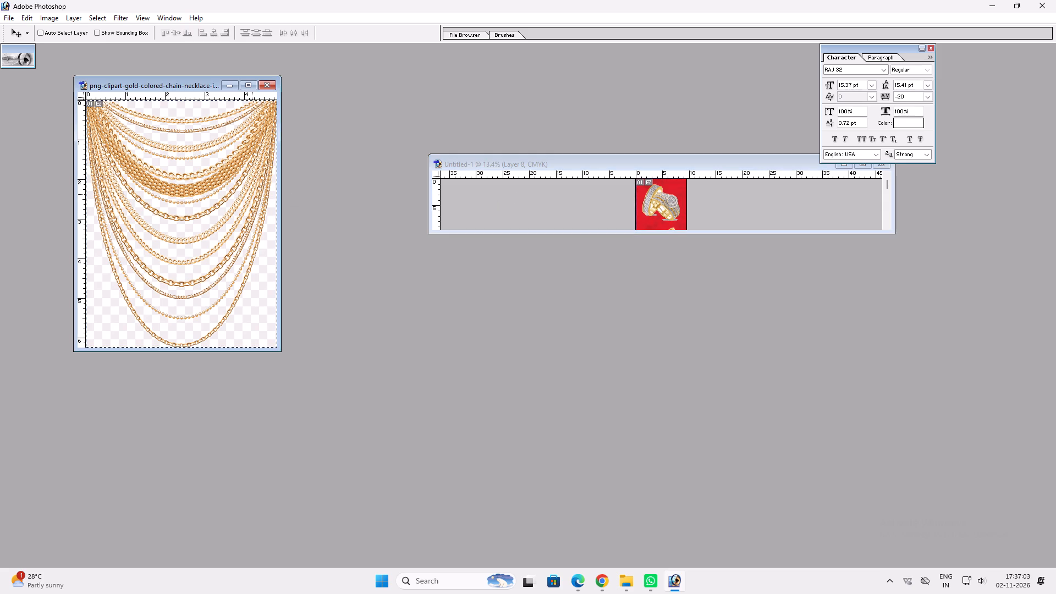
key("ctrl+a")
key("ctrl+x")
left_click(668, 223, "ctrl")
double_click(648, 164, "ctrl")
key("ctrl+v")
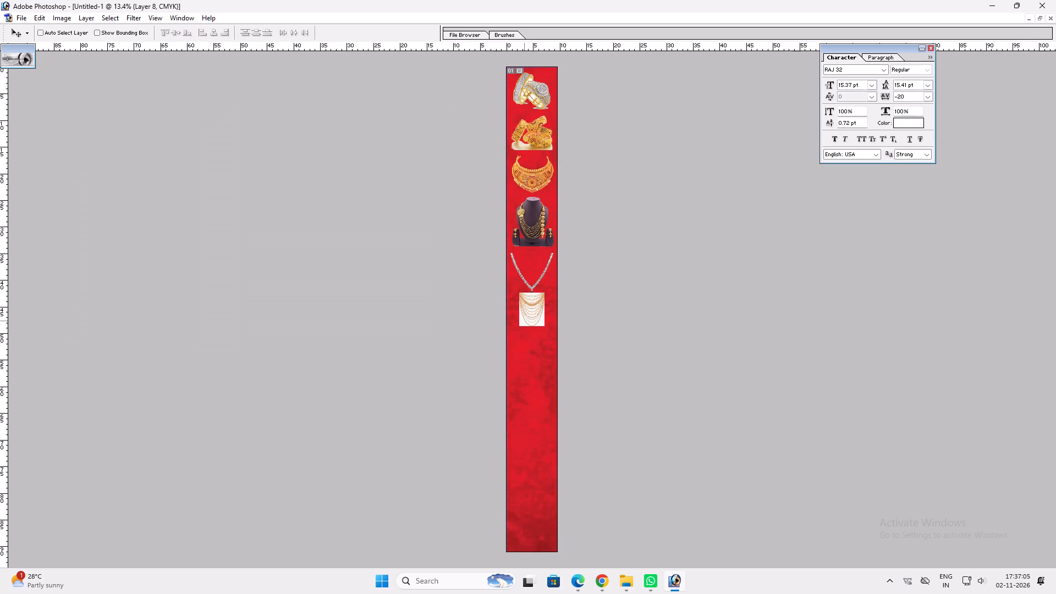
Remove the chains' white checkered background with the Magic Wand, with Anti-aliased and Contiguous off, and clear the selection.
key("z")
left_click_drag(487, 262, 678, 376)
key("v")
key("v")
key("w")
left_click(568, 312)
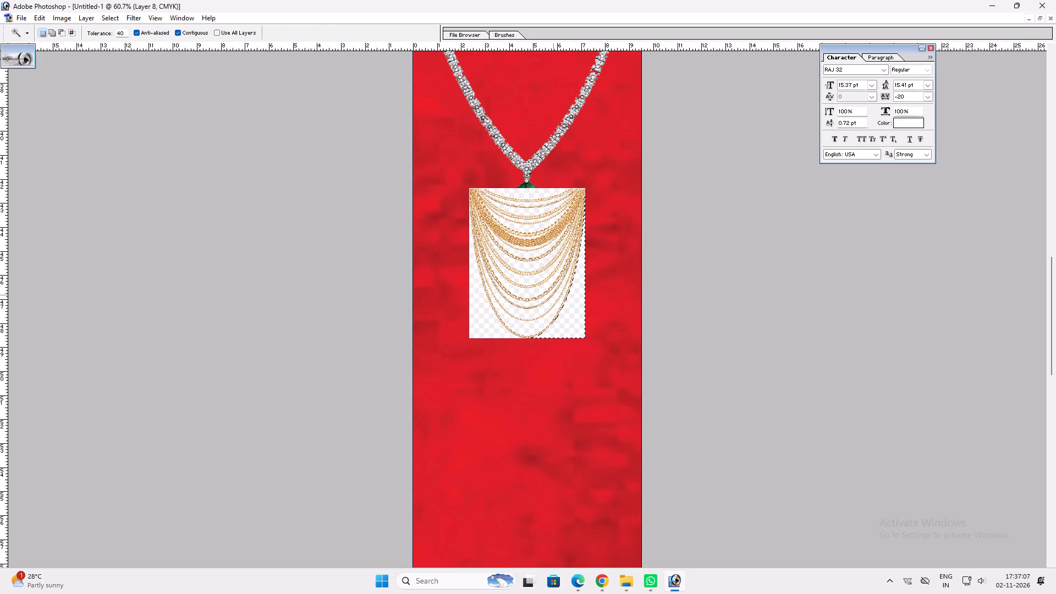
left_click(147, 34)
left_click(192, 36)
left_click(517, 193)
key("Delete")
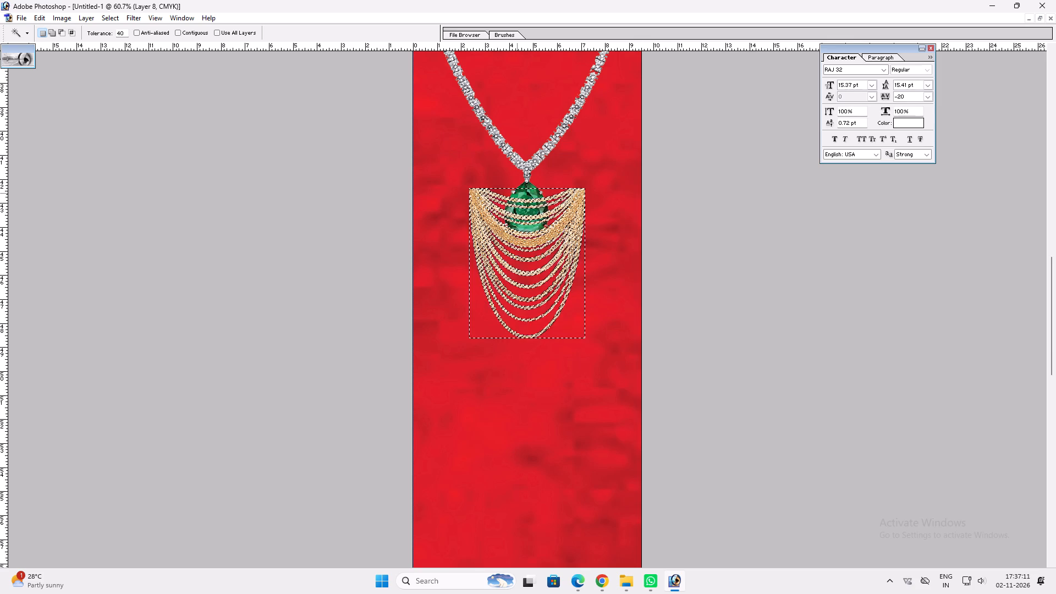
key("ctrl+d")
Move the gold chains down so they sit clear below the green pendant.
key("v")
key("v")
left_click_drag(544, 250, 536, 329)
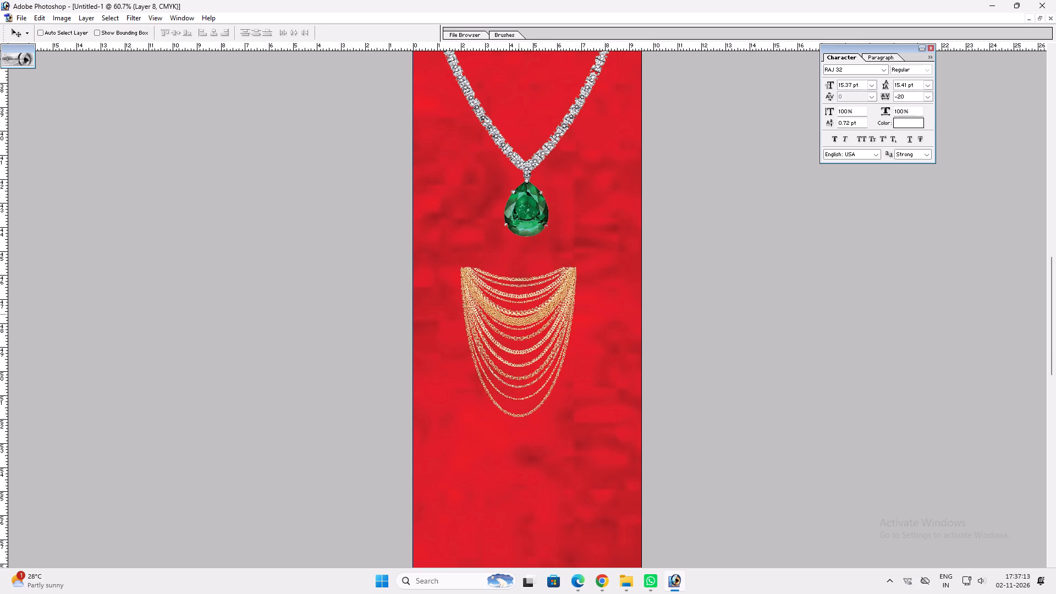
Enlarge the gold chains to about 7.5 inches wide and centre them on the strip below the green pendant.
key("space")
right_click(514, 308)
left_click(536, 313)
key("ctrl+t")
left_click_drag(545, 342, 548, 353, "alt+shift")
key("Return")
key("v")
left_click_drag(533, 350, 536, 356)
key("ctrl+t")
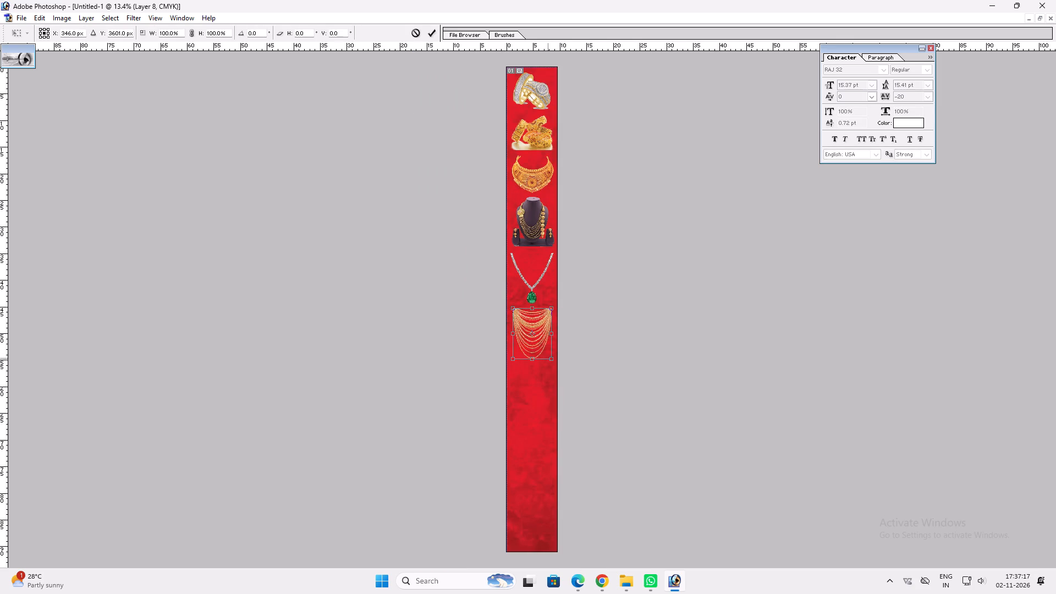
left_click(548, 358, "shift")
key("Return")
key("v")
key("z")
key("v")
left_click(544, 351)
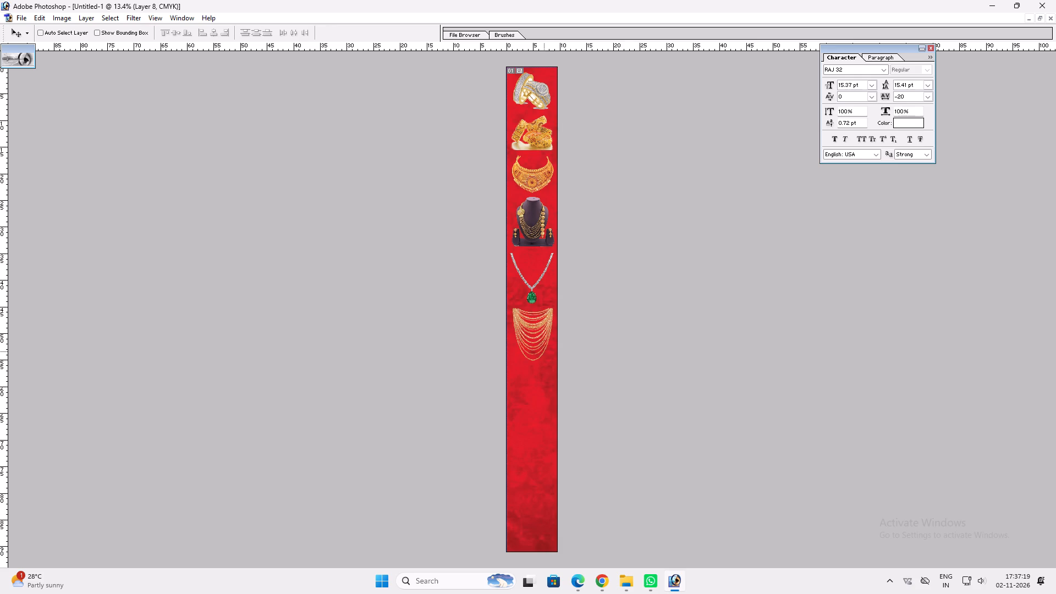
Undo the gold chains edits until the gold bangles are back below the green pendant, and clear the selection.
key("z")
left_click_drag(479, 294, 630, 425)
key("v")
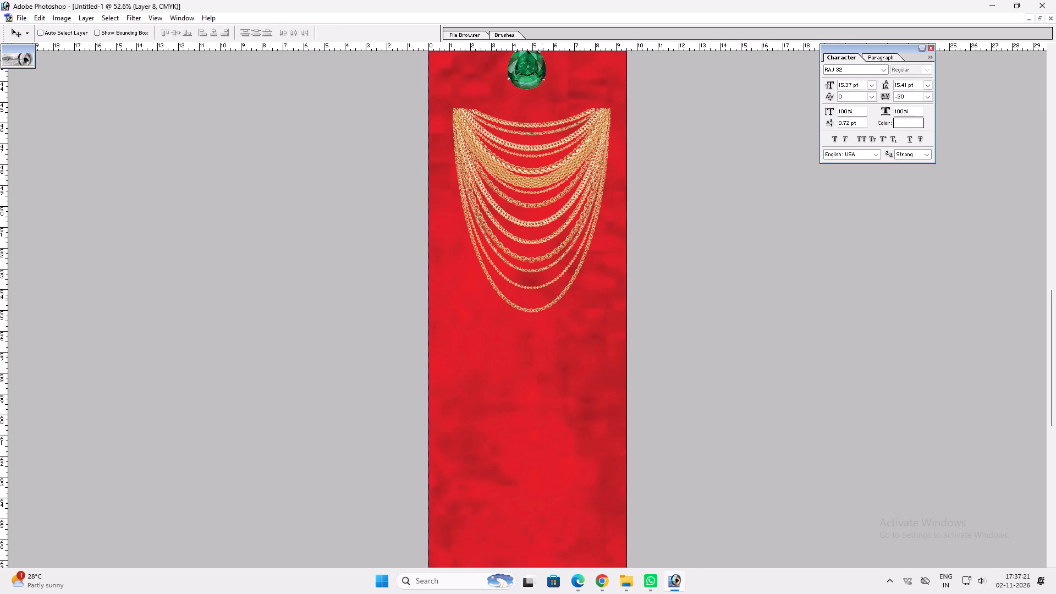
key("ctrl+plus")
key("space")
left_click_drag(544, 302, 544, 354)
key("ctrl+alt+z")
key("ctrl+alt+z")
key("ctrl+alt+z")
key("ctrl+alt+z")
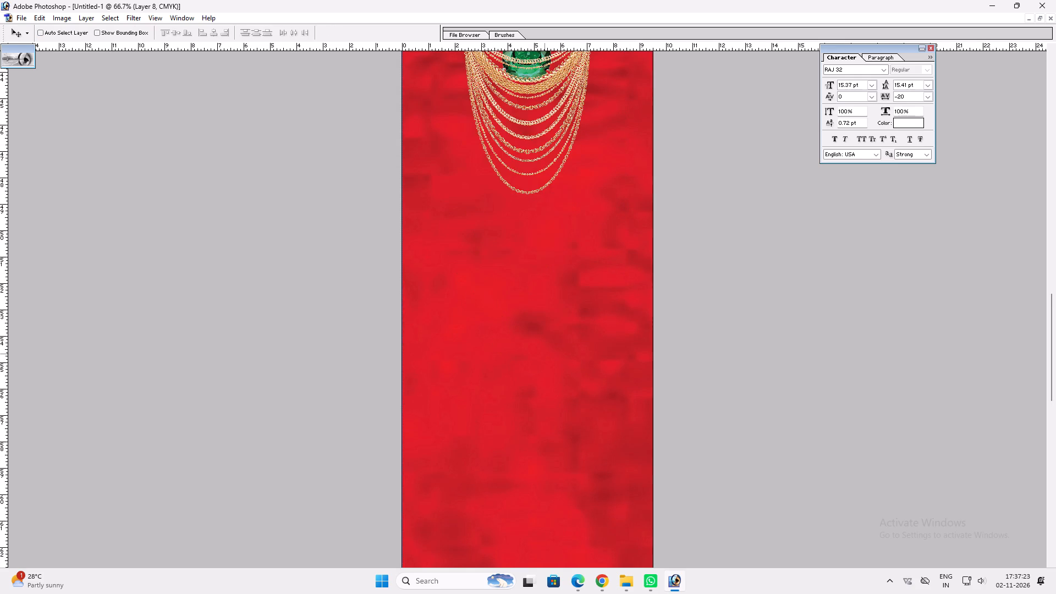
key("ctrl+alt+z")
key("space")
left_click_drag(576, 252, 588, 341)
key("ctrl+alt+z")
key("ctrl+alt+z")
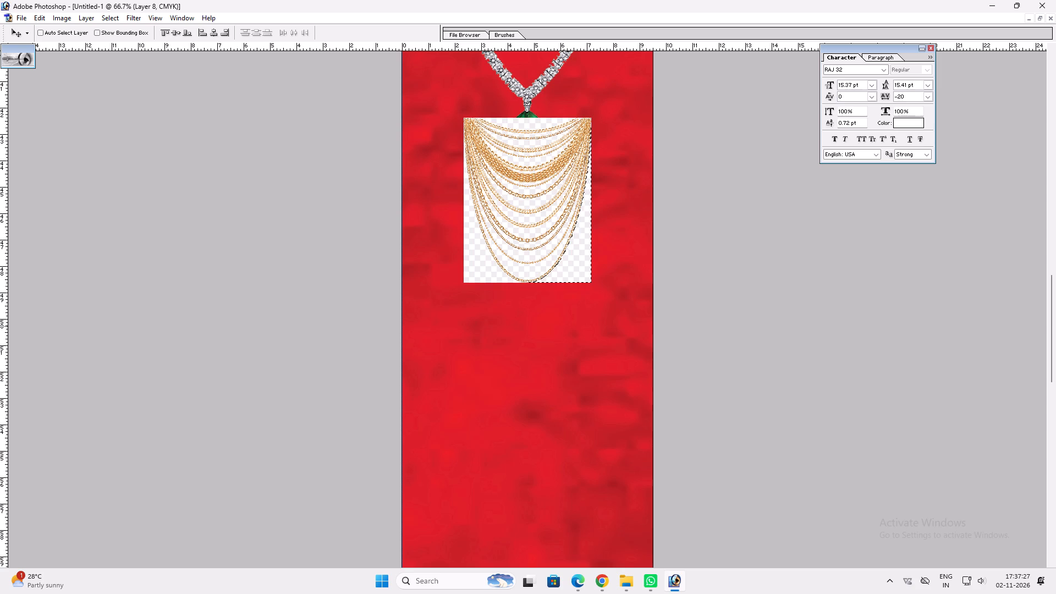
key("ctrl+z")
key("ctrl+z")
key("ctrl+alt+z")
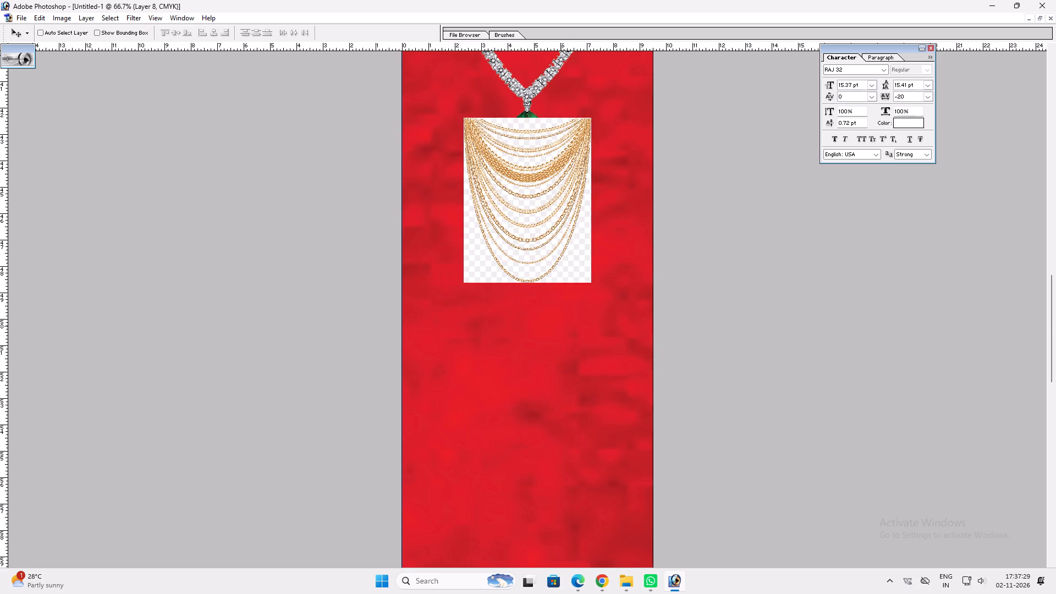
key("ctrl+alt+z")
key("space")
key("space")
key("space")
key("space")
key("space")
key("space")
key("space")
key("space")
right_click(509, 221)
left_click(532, 225)
key("ctrl+alt+z")
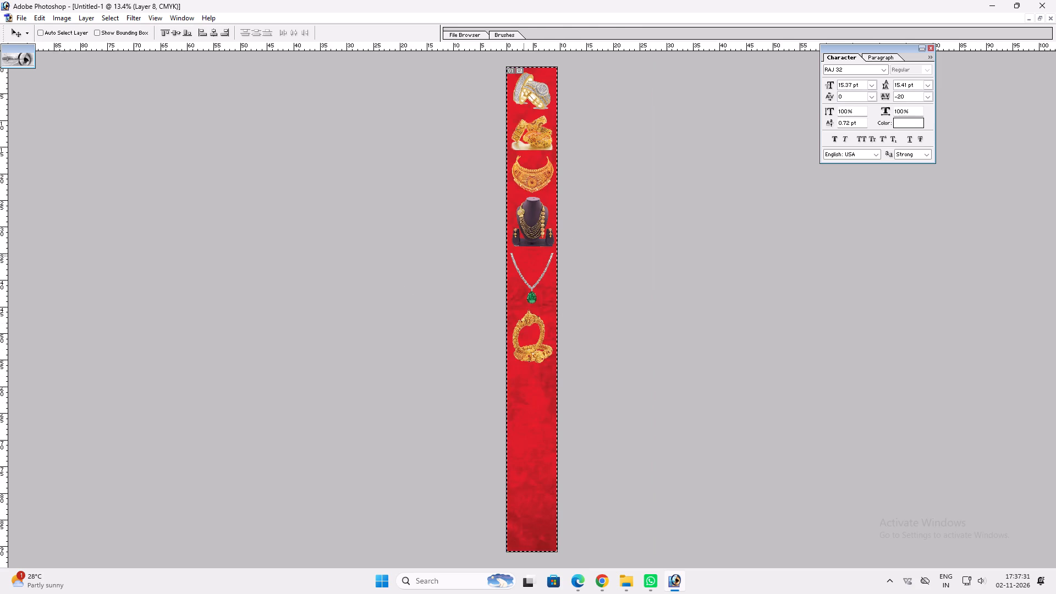
key("ctrl+d")
Restore the gold chains picture in its document, cut it again, and paste it onto the Untitled-1 strip below the gold bangles.
key("ctrl+plus")
type("ff")
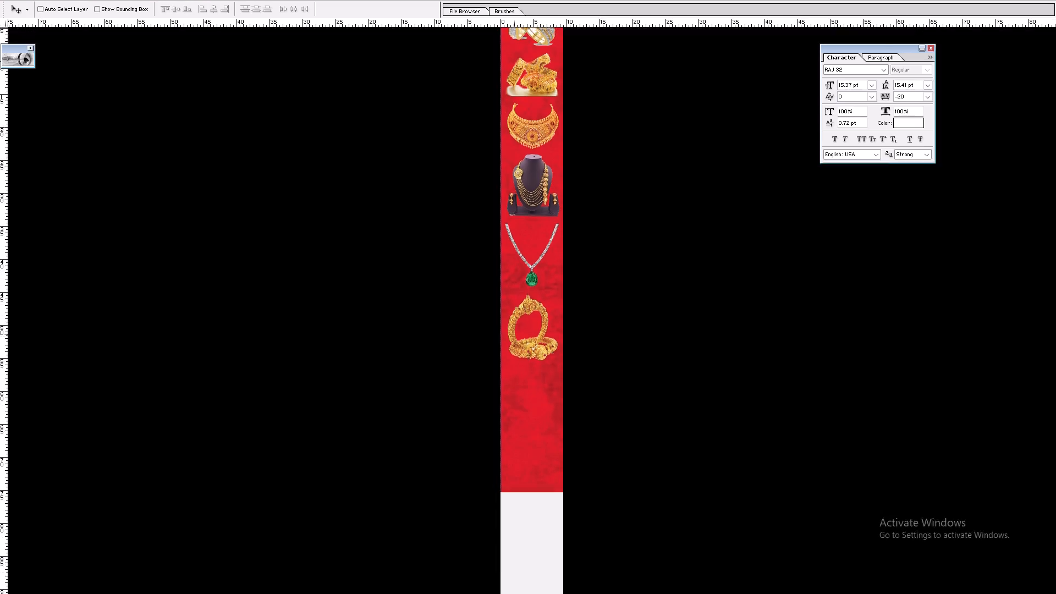
key("f")
left_click(159, 234)
left_click(662, 196)
left_click(645, 162)
left_click(185, 227)
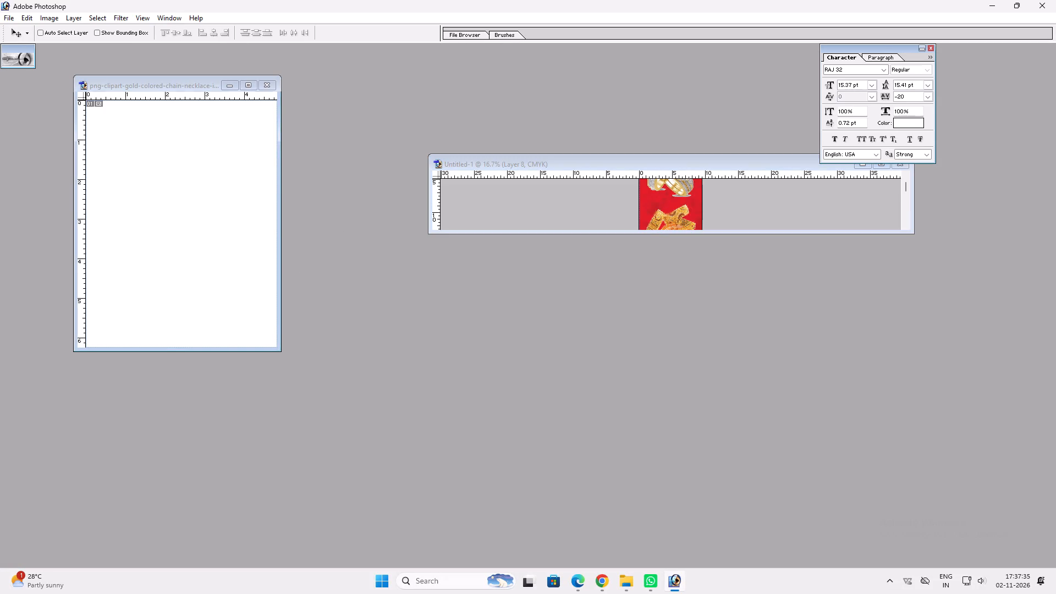
key("ctrl+alt+z")
key("ctrl+x")
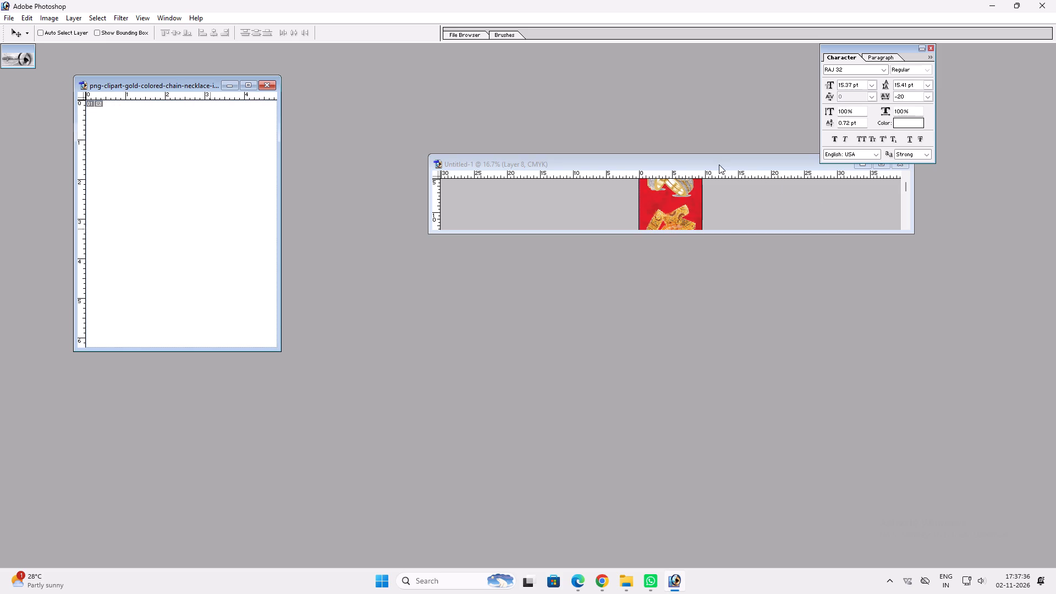
double_click(719, 164)
double_click(681, 167)
key("ctrl+v")
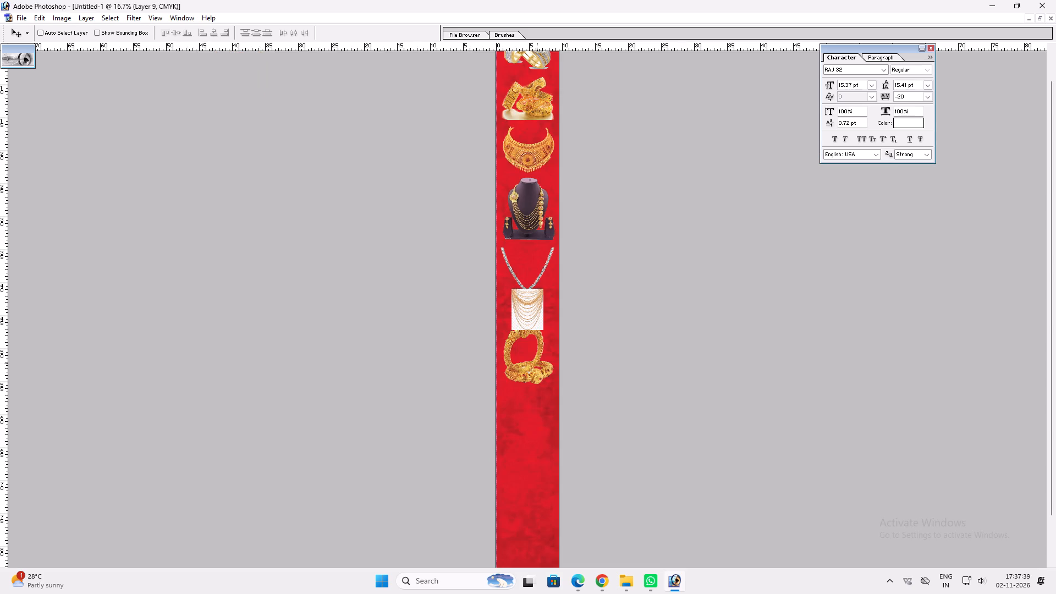
left_click_drag(517, 312, 518, 410)
Remove the chains' white checkered background with the Magic Wand, with Contiguous and Anti-aliased off, and clear the selection.
key("z")
left_click_drag(475, 358, 639, 494)
key("v")
key("w")
left_click(572, 314)
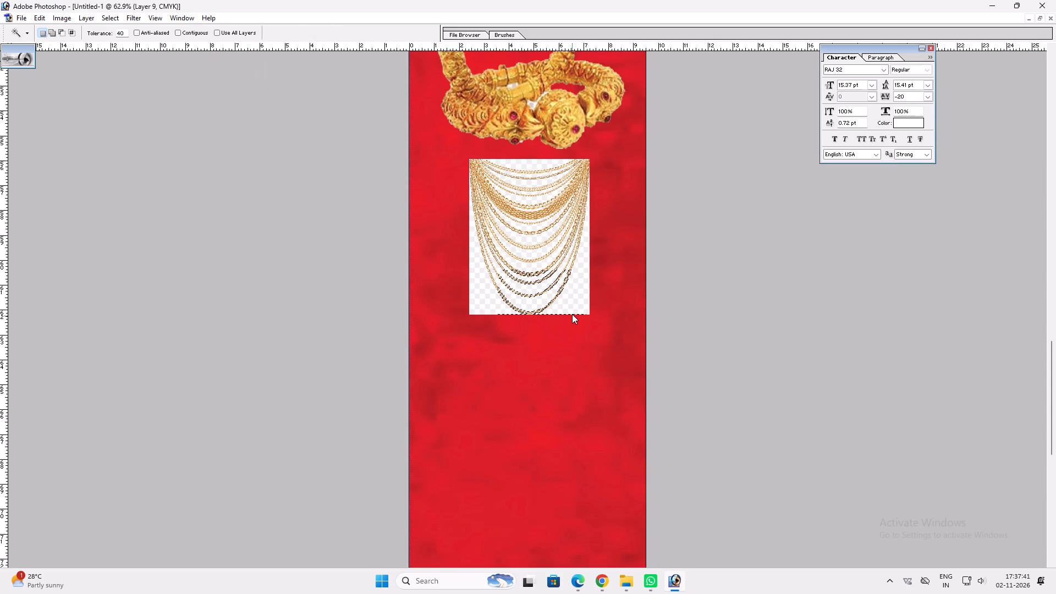
key("Delete")
key("Delete")
key("ctrl+d")
Enlarge the gold chains to about 8 inches wide and centre them horizontally on the strip below the gold bangles.
key("space")
right_click_drag(551, 277, 551, 277)
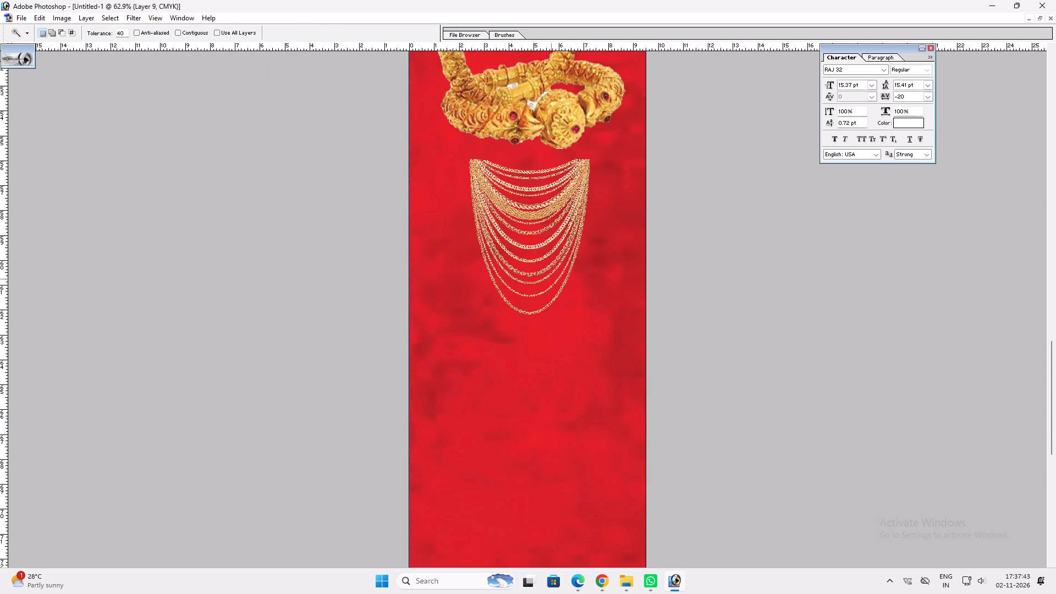
right_click_drag(551, 277, 557, 276)
left_click_drag(573, 282, 583, 285)
key("v")
left_click_drag(542, 346, 535, 351)
key("ctrl+t")
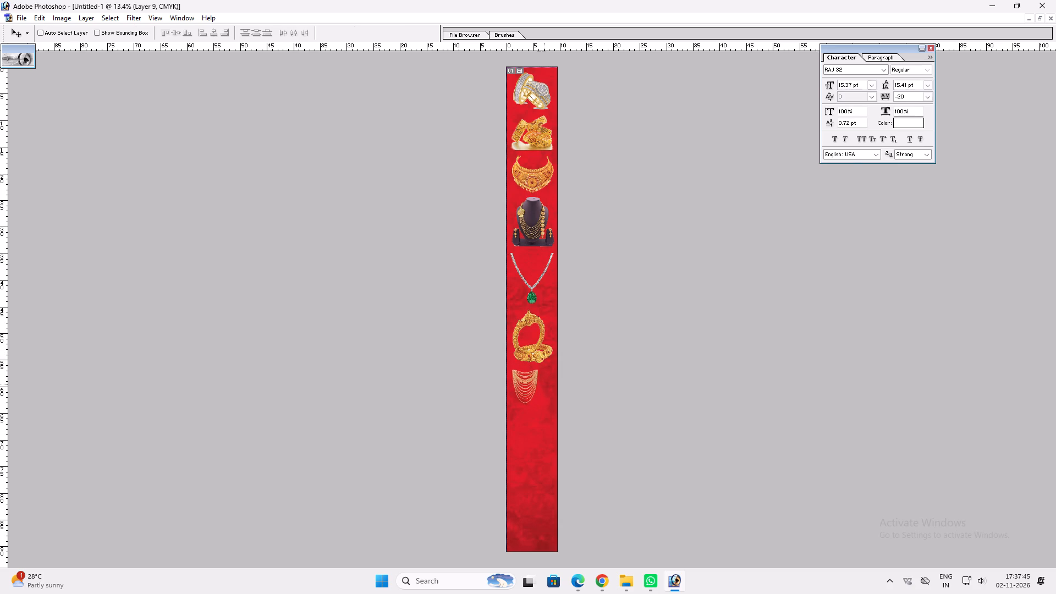
left_click_drag(538, 402, 556, 424, "shift")
key("Return")
key("ctrl+a")
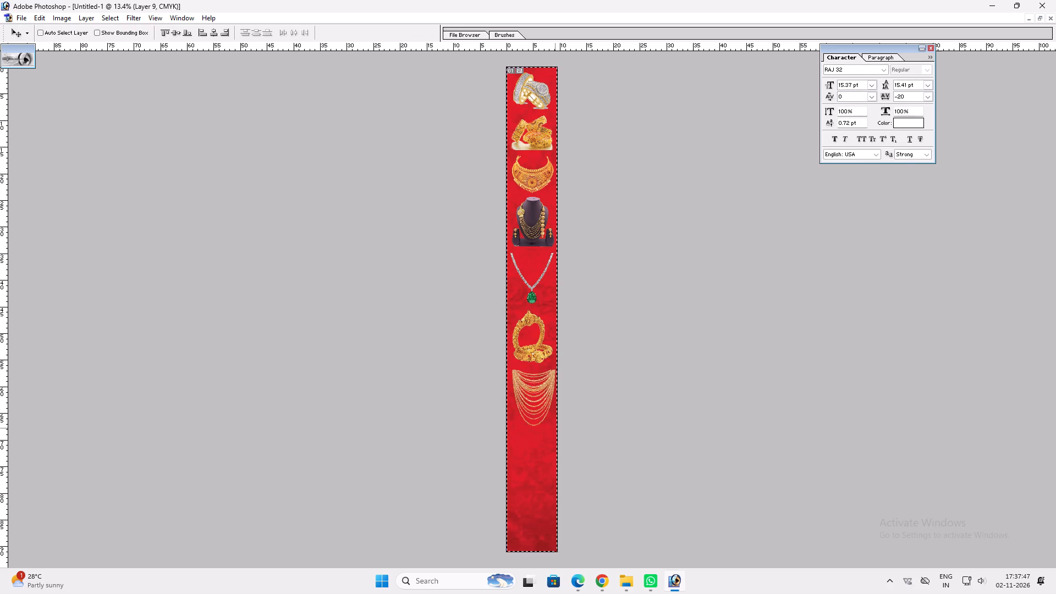
key("alt+l")
key("alt+i")
key("alt+h")
key("ctrl+d")
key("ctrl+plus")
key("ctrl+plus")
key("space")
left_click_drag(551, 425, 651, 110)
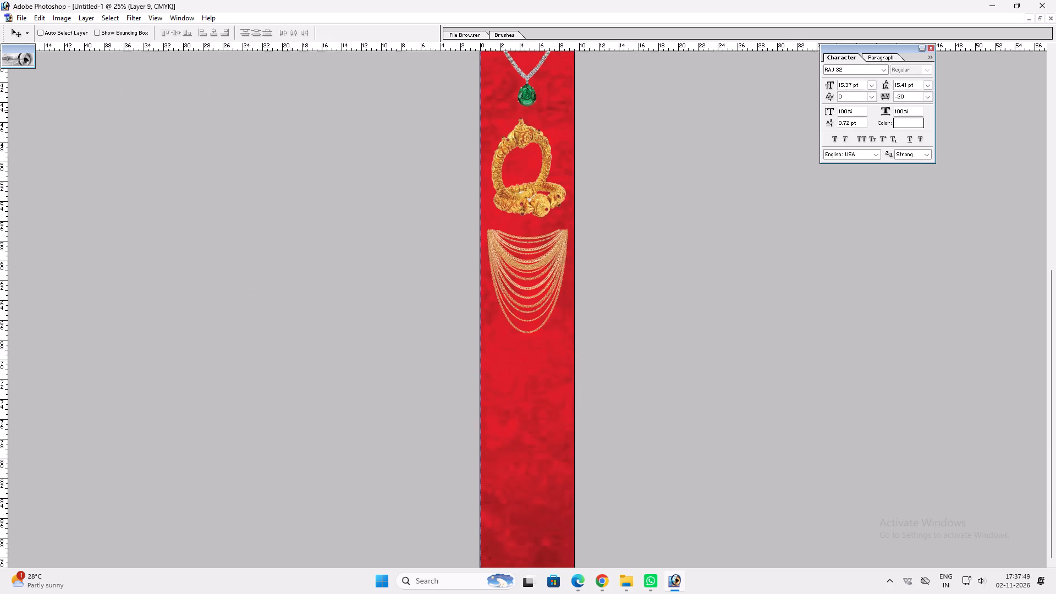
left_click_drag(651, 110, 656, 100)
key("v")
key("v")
Switch to Chrome and examine the gold chain image results and related pictures for another necklace to use on the strip.
left_click(603, 581)
scroll(289, 204, "down", 1)
scroll(348, 244, "down", 4)
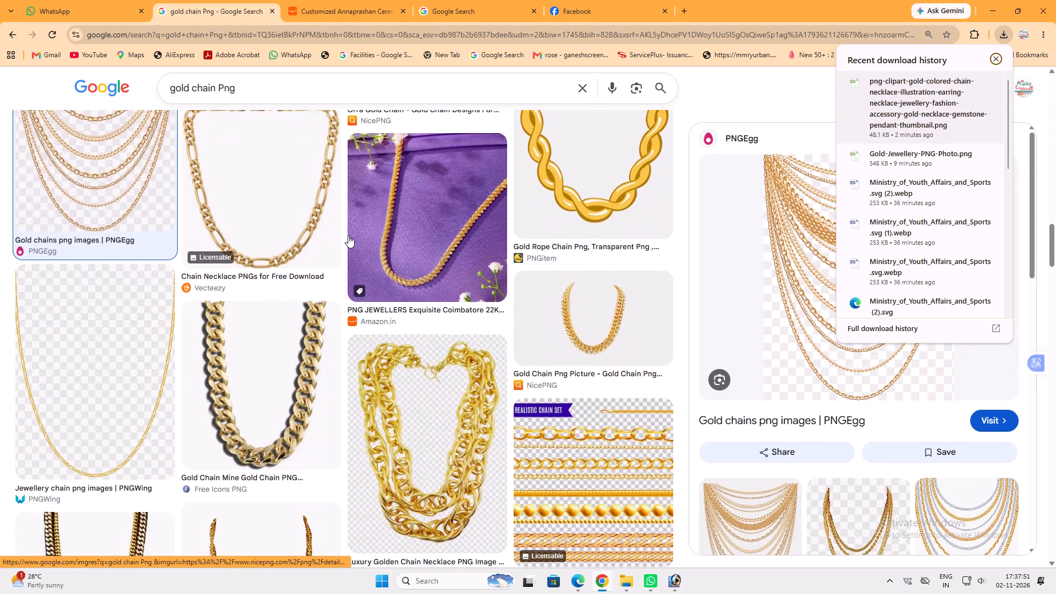
scroll(348, 235, "down", 7)
scroll(331, 230, "down", 14)
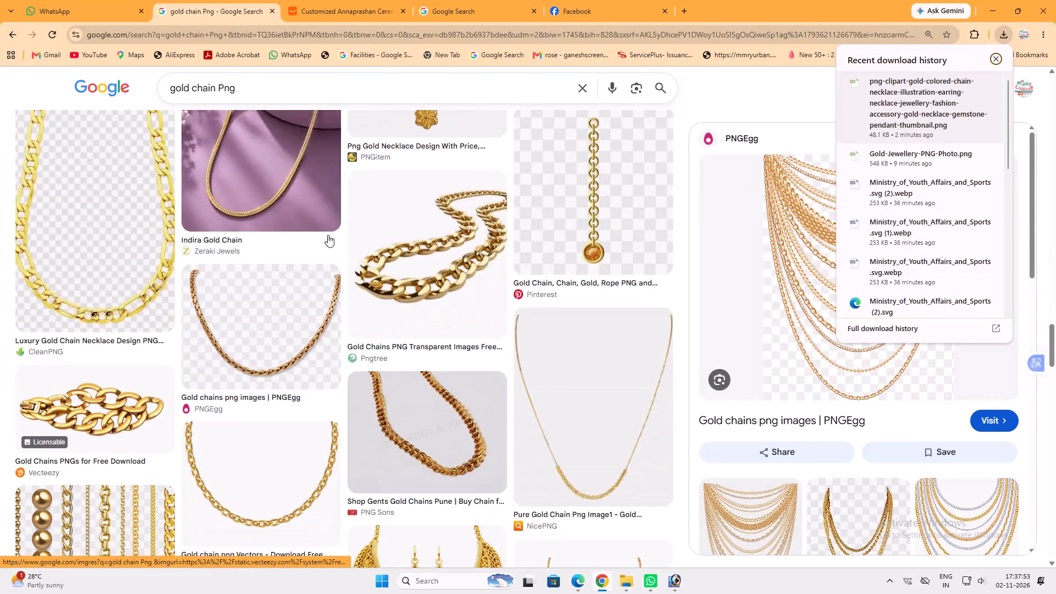
scroll(328, 235, "down", 8)
left_click(417, 146)
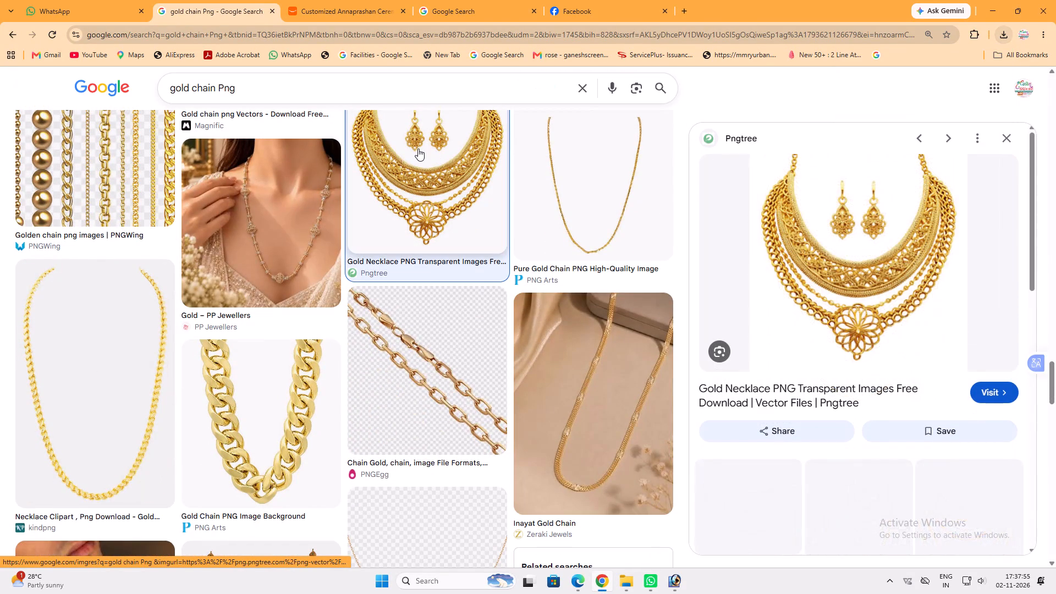
scroll(841, 320, "down", 8)
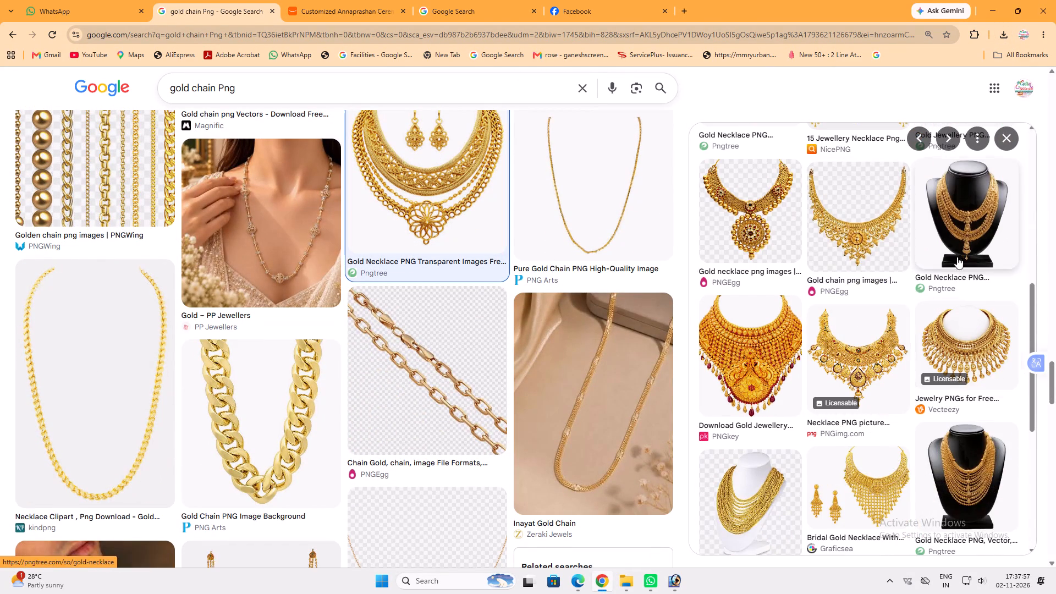
left_click(955, 249)
scroll(867, 290, "down", 6)
left_click(866, 228)
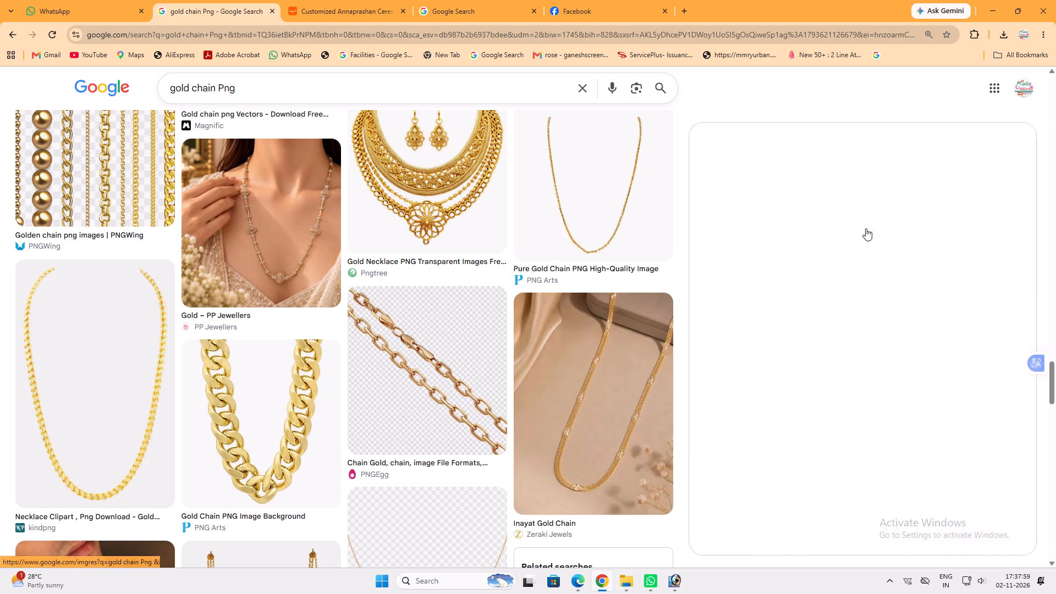
scroll(854, 247, "down", 6)
scroll(613, 307, "up", 1)
scroll(581, 314, "down", 4)
scroll(380, 353, "down", 5)
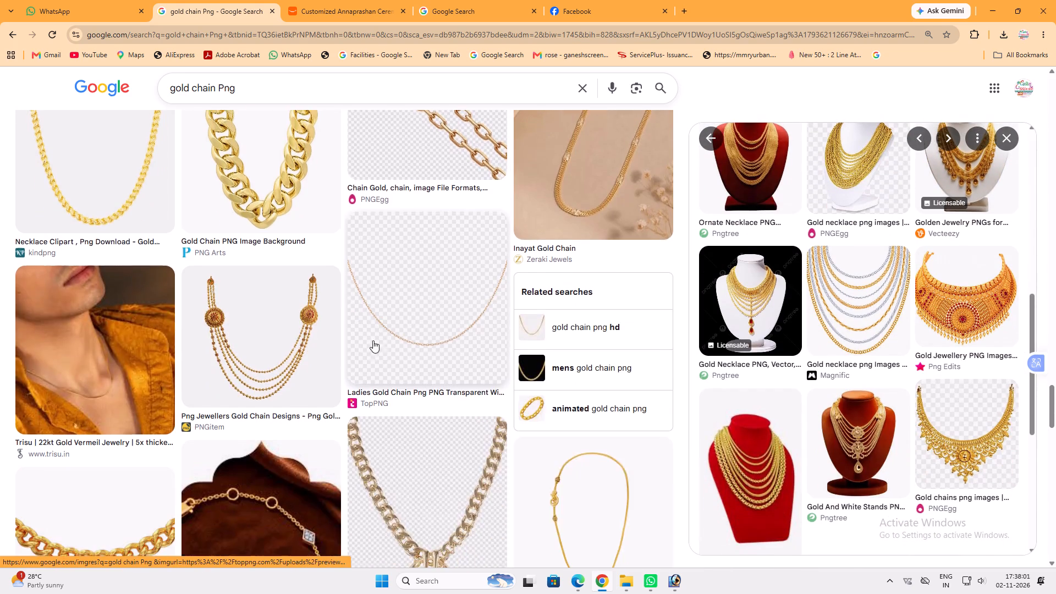
scroll(370, 337, "down", 10)
scroll(318, 326, "down", 7)
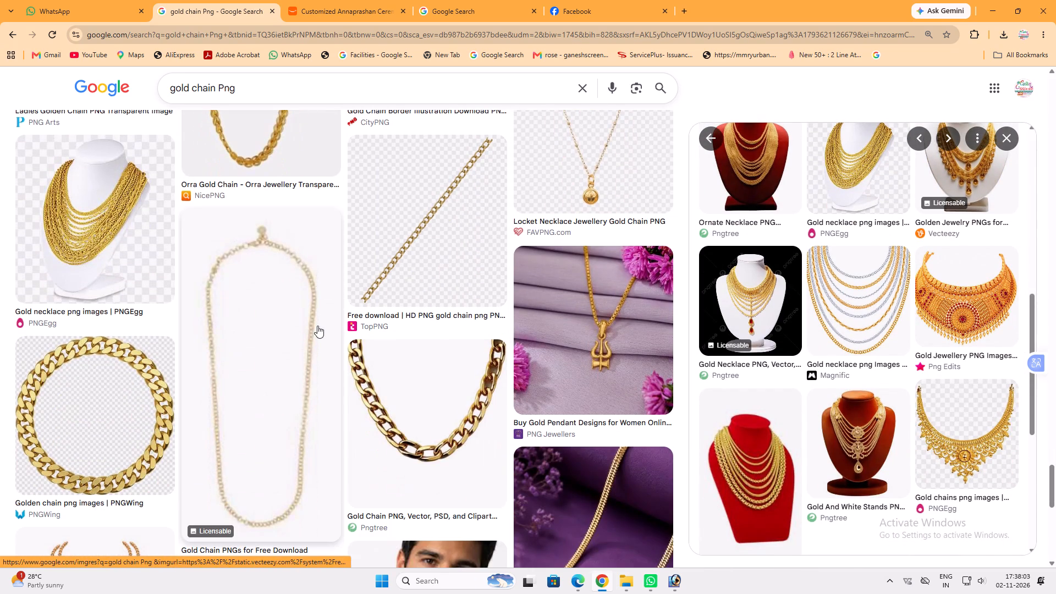
left_click(103, 237)
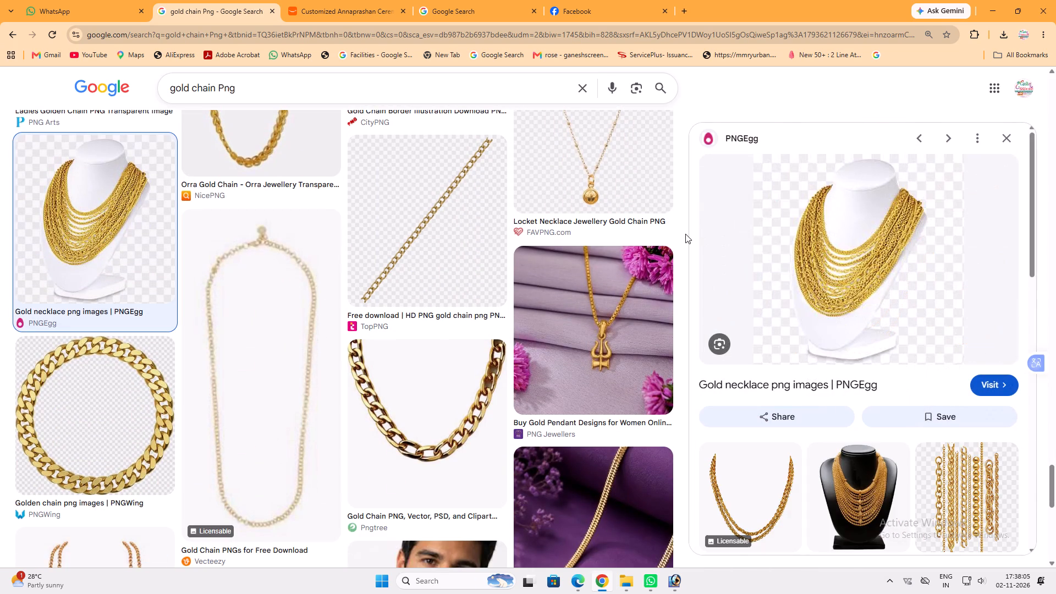
scroll(822, 235, "down", 5)
scroll(822, 237, "up", 5)
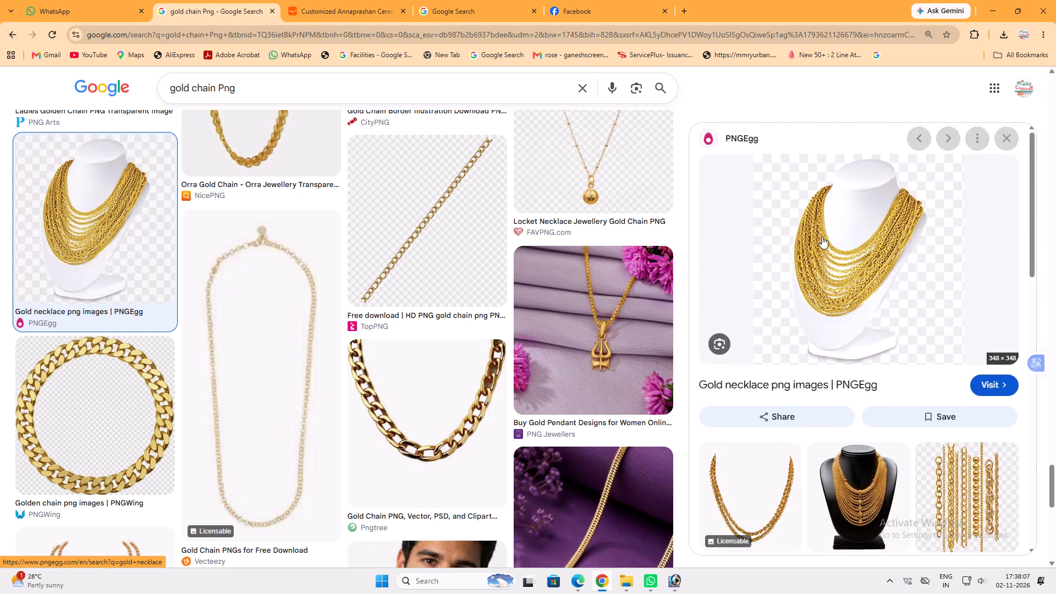
scroll(822, 237, "down", 7)
scroll(503, 280, "down", 12)
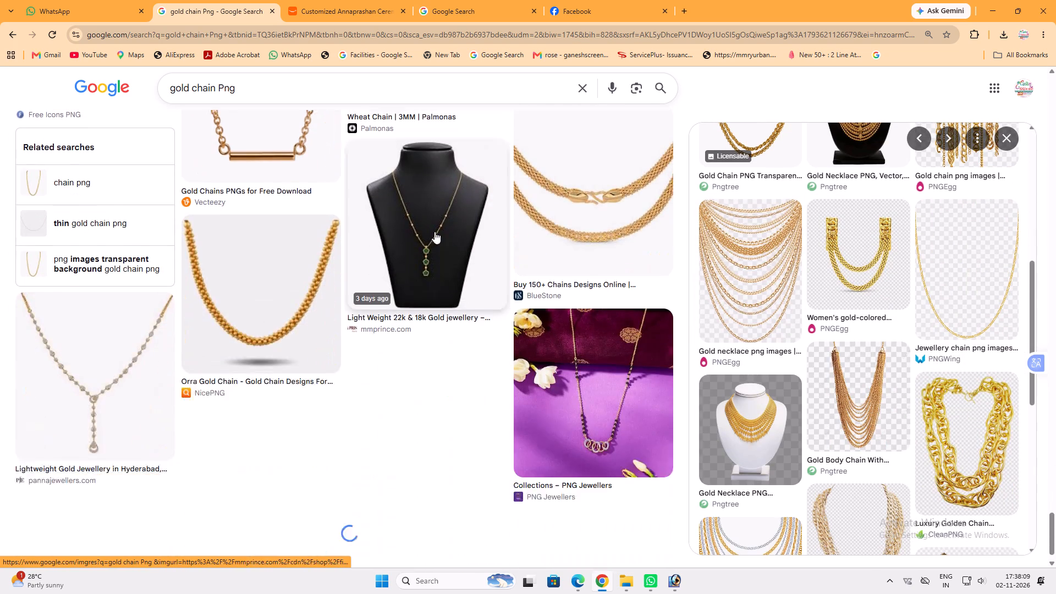
Search Google Images for "chumka Gol png".
left_click(272, 91)
key("Return")
left_click(272, 91, "ctrl")
key("ctrl+a")
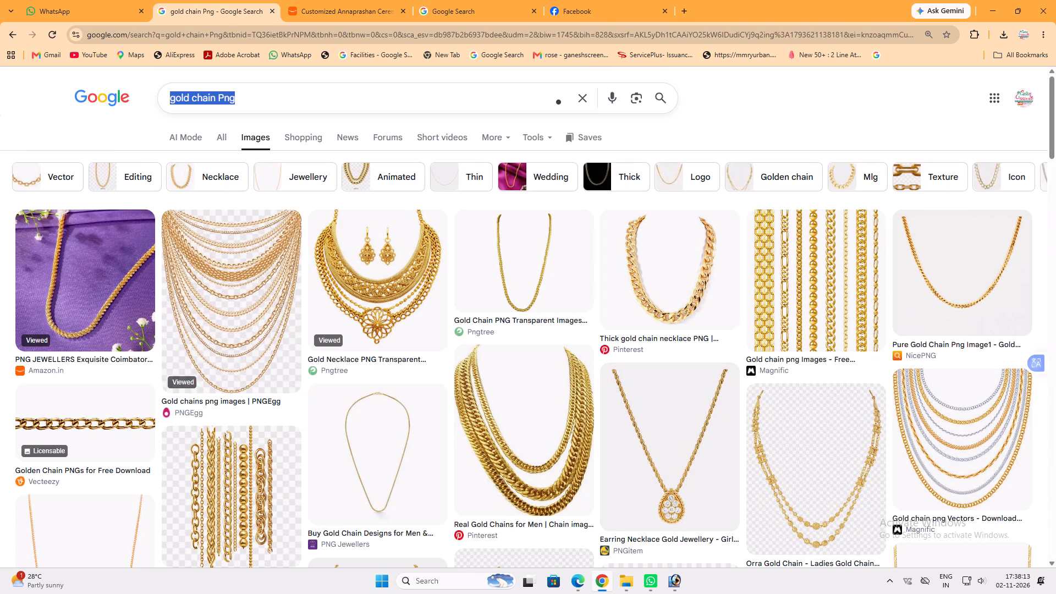
type("chumka Gol png")
key("space")
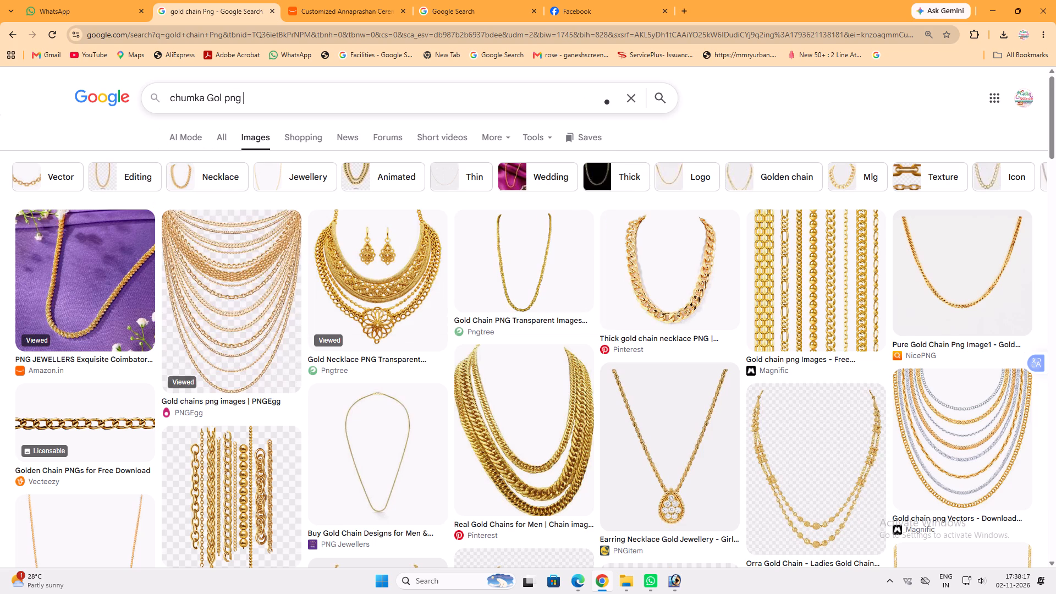
key("Return")
Examine the gold jhumka results for a suitable earring picture, previewing the JB Jewellers double jhumkas, the red-stone pair and the green-stone pair.
left_click(152, 173)
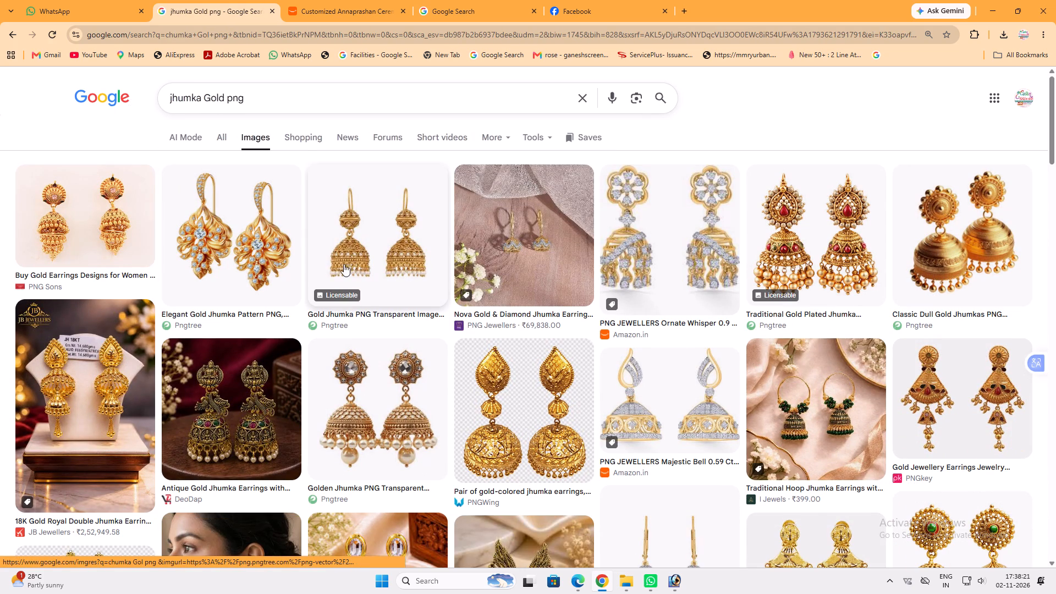
left_click(94, 371)
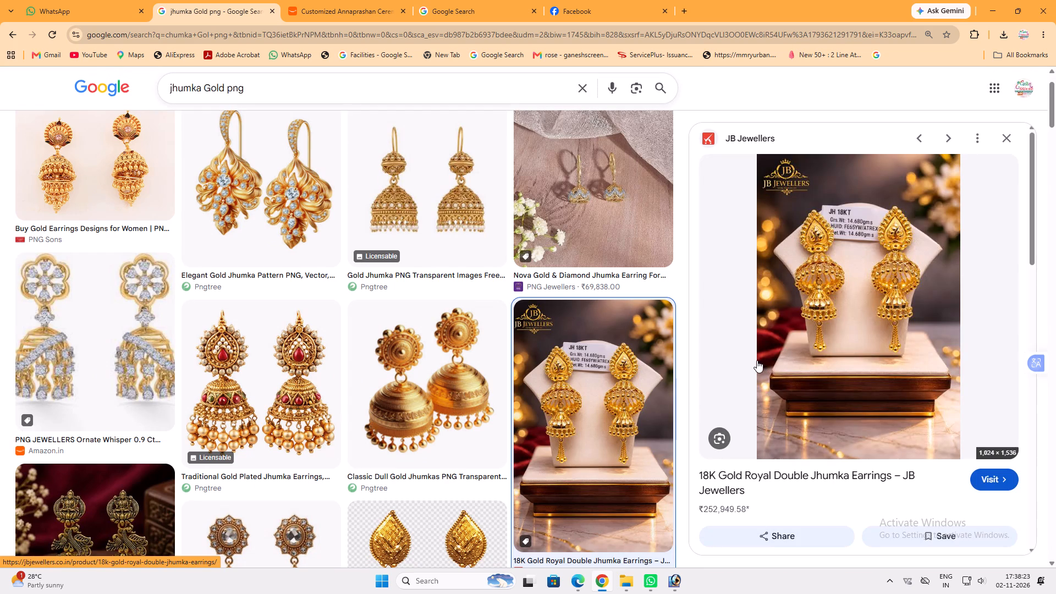
left_click(307, 339)
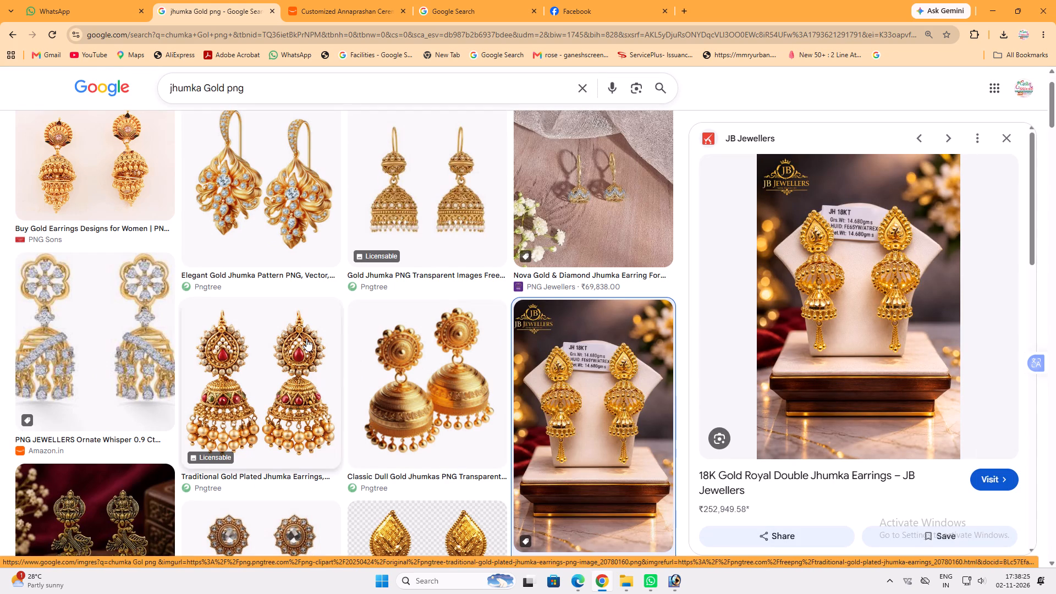
scroll(382, 286, "down", 6)
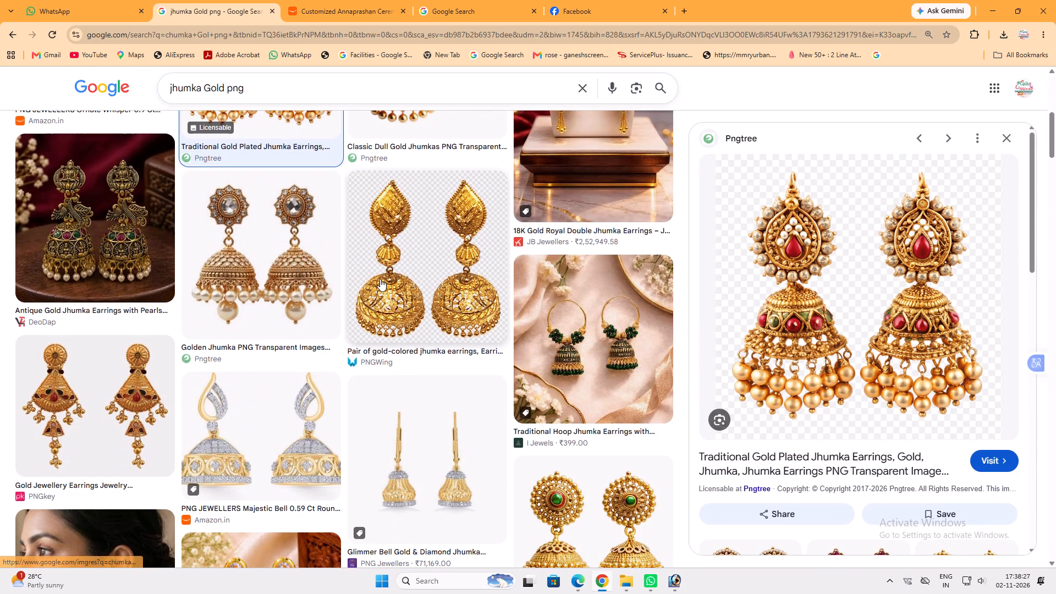
scroll(282, 284, "down", 2)
scroll(182, 300, "down", 2)
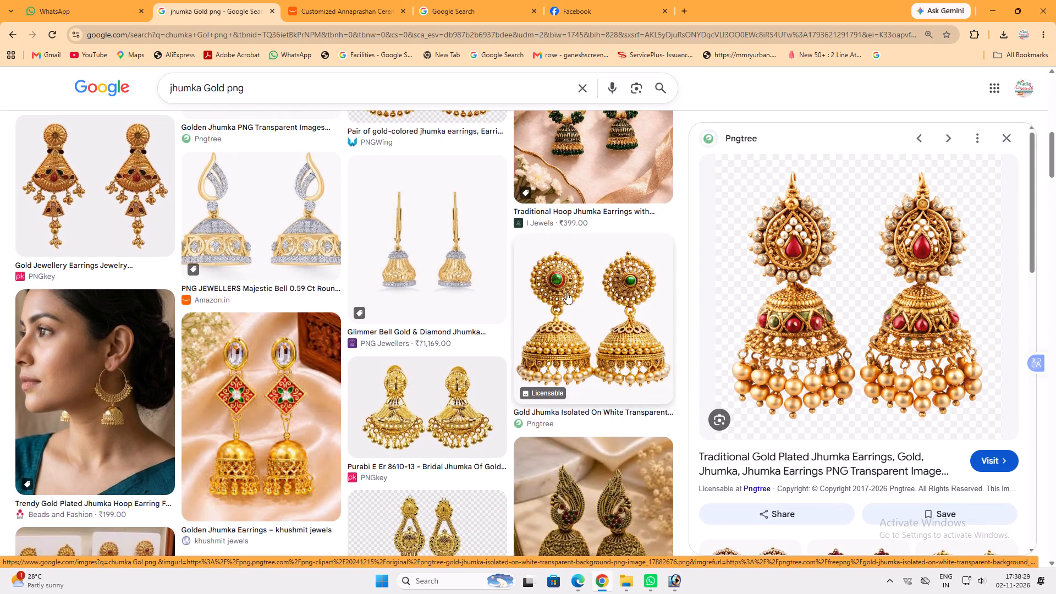
left_click(592, 289)
scroll(237, 280, "up", 16)
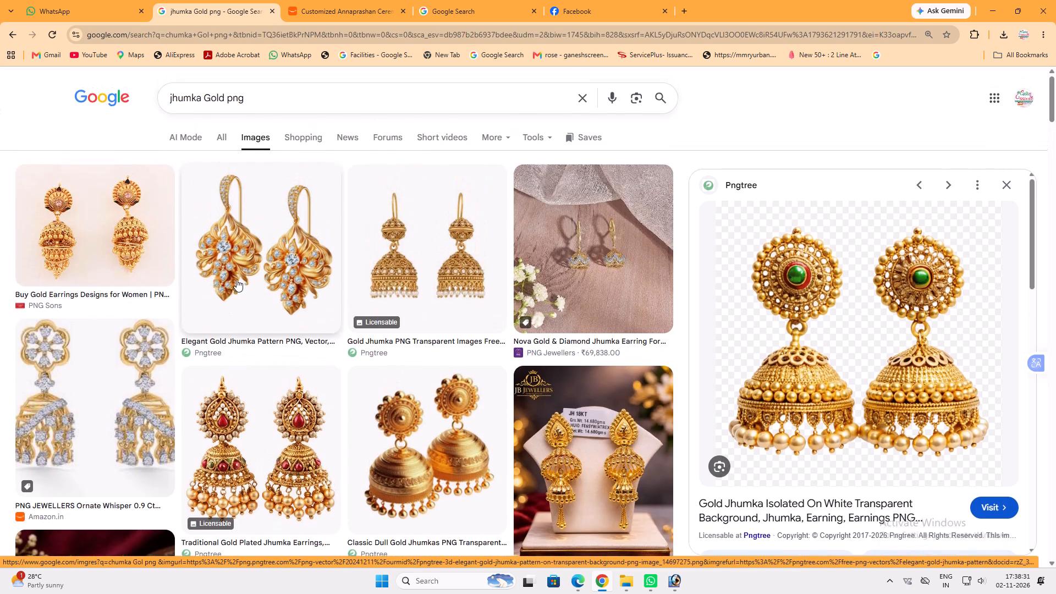
scroll(219, 291, "down", 5)
scroll(133, 343, "up", 6)
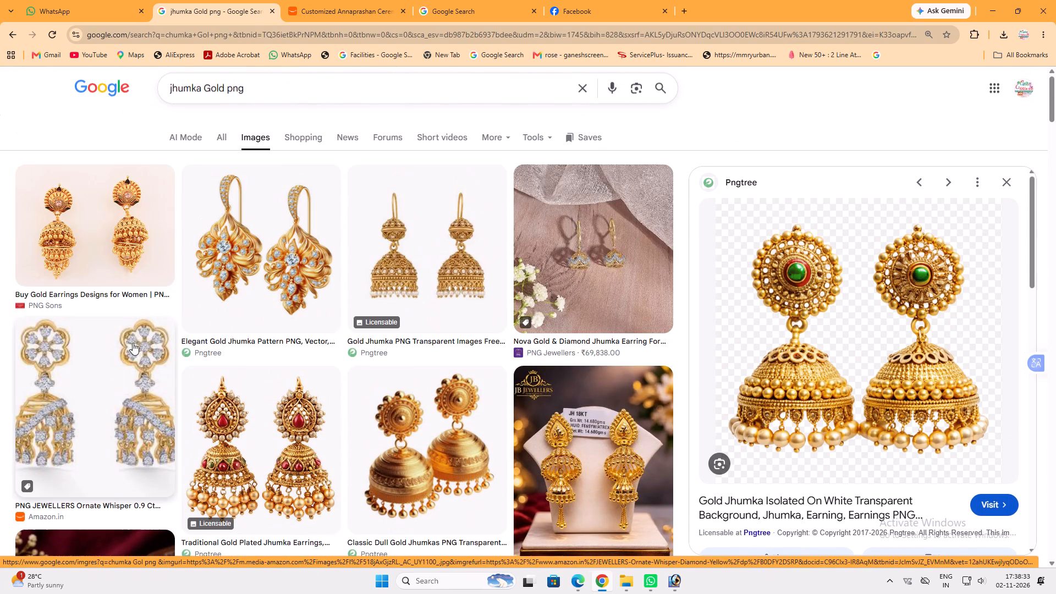
scroll(126, 327, "up", 3)
Rerun the "jhumka Gold png" image search and preview JB Jewellers' 18K Gold Royal Double Jhumka Earrings picture.
left_click(248, 109)
key("Return")
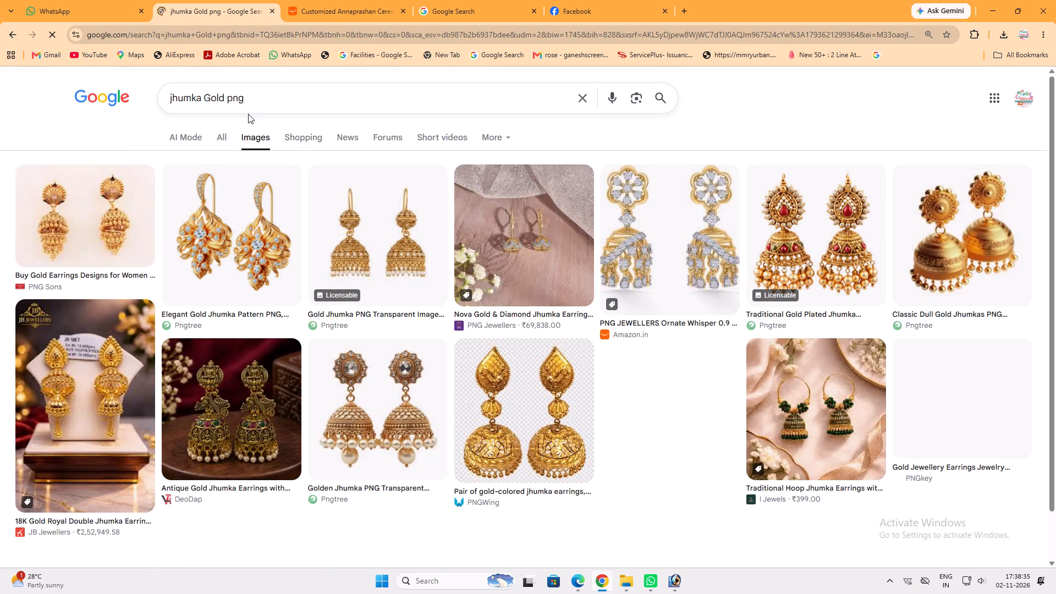
left_click(124, 377)
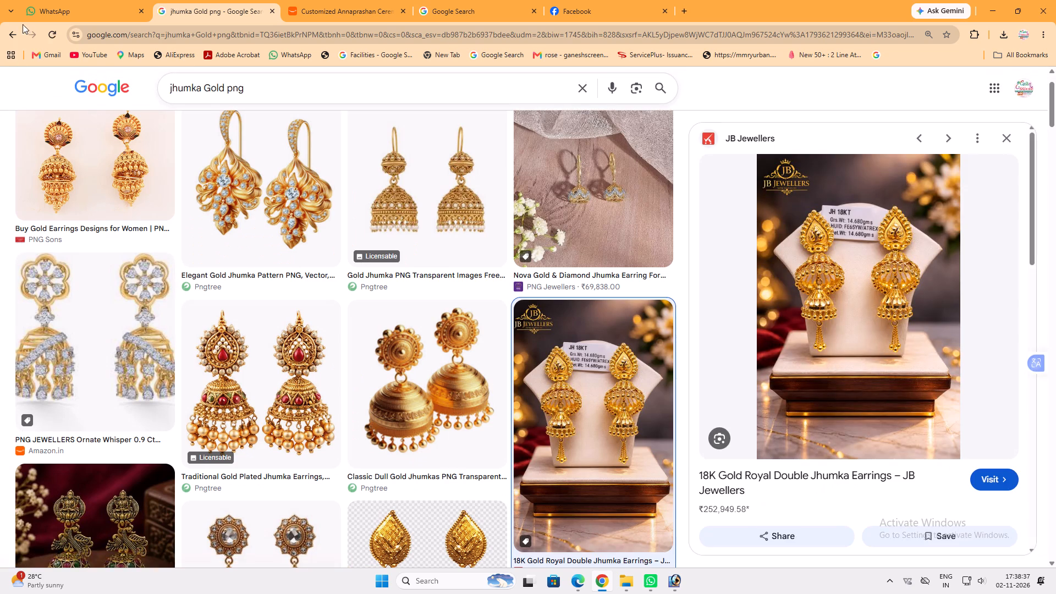
Return to the "jhumka Gold png" results and examine them, previewing the Purabi bridal jhumkas, the Pngtree heart-link pair and their related pictures.
left_click(11, 29)
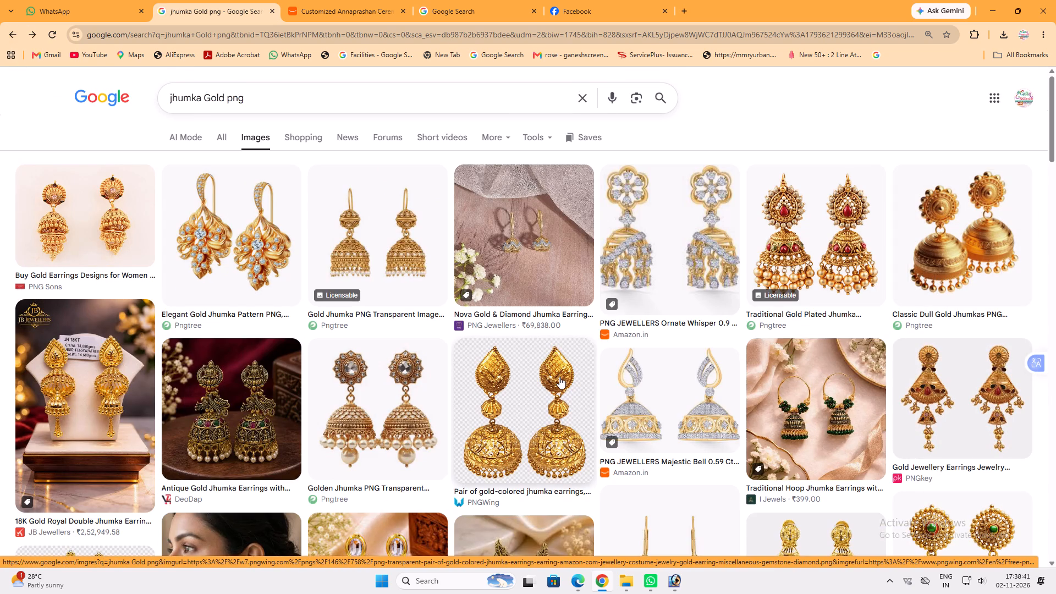
scroll(568, 354, "down", 5)
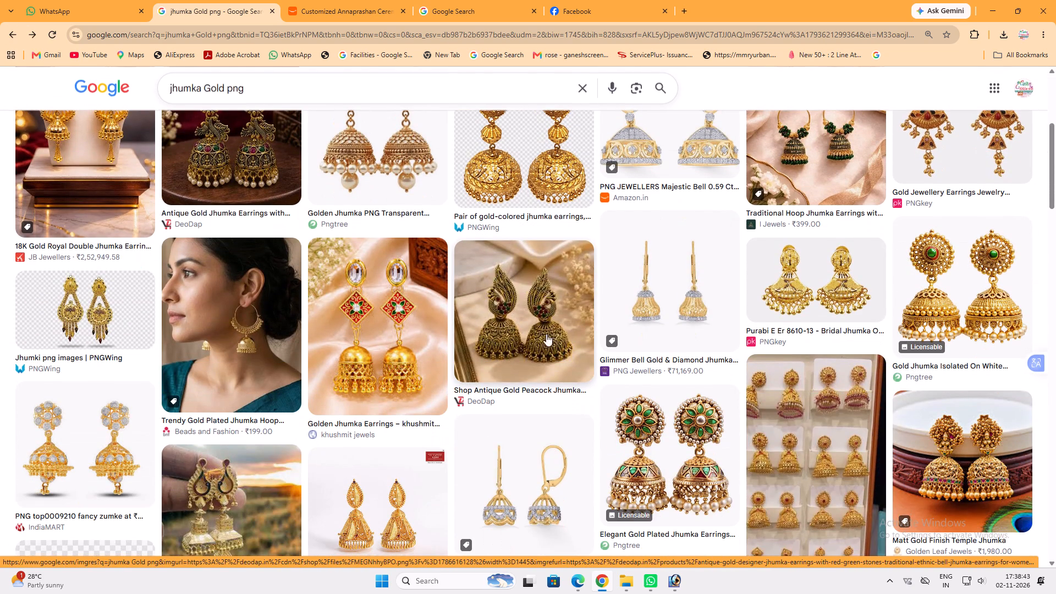
left_click(868, 309)
left_click(828, 289)
scroll(828, 289, "down", 4)
scroll(763, 350, "down", 6)
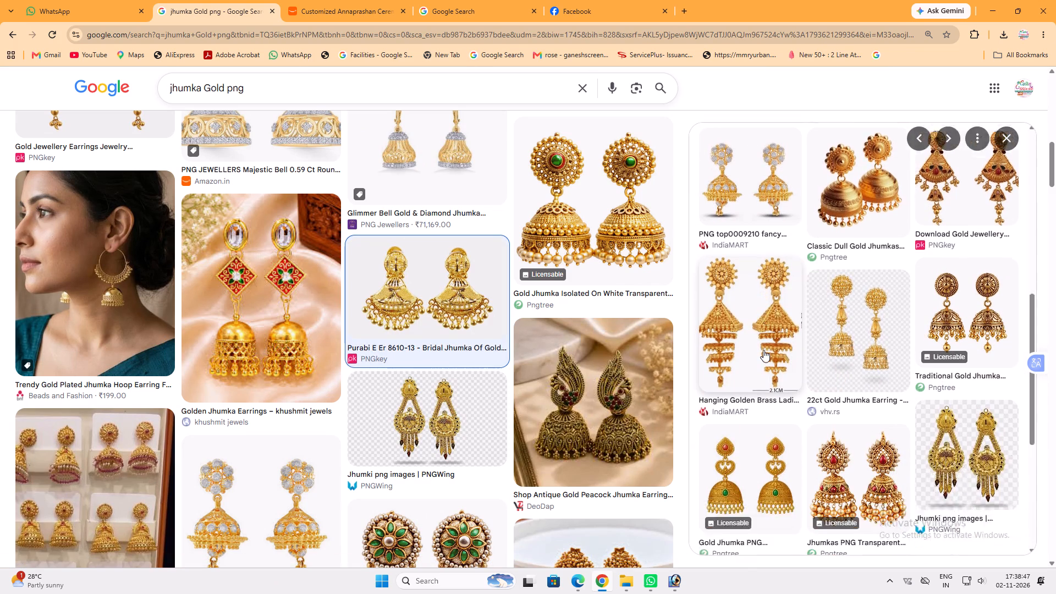
left_click(764, 343)
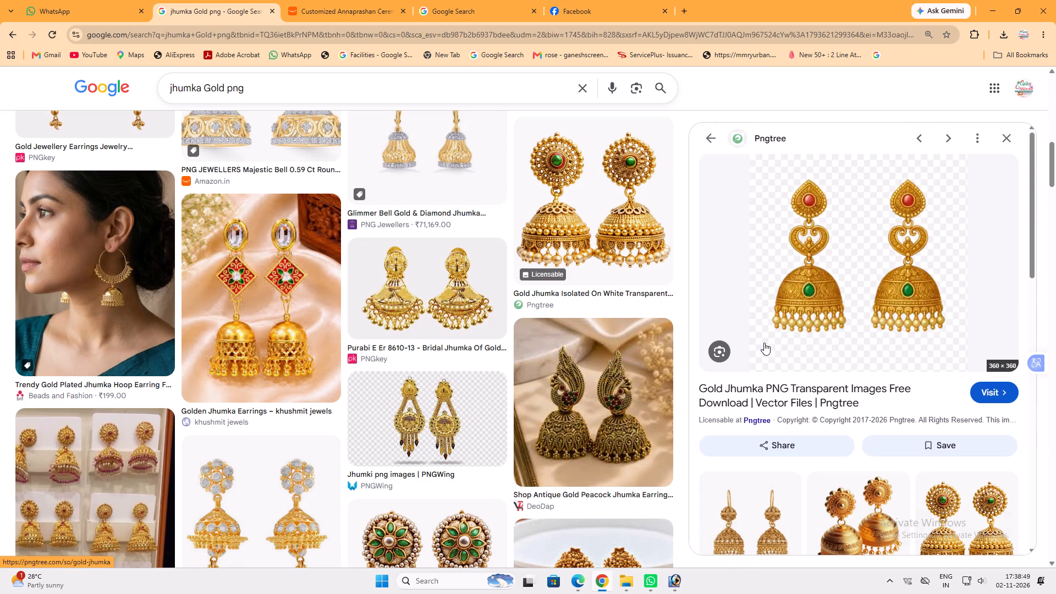
scroll(763, 336, "down", 4)
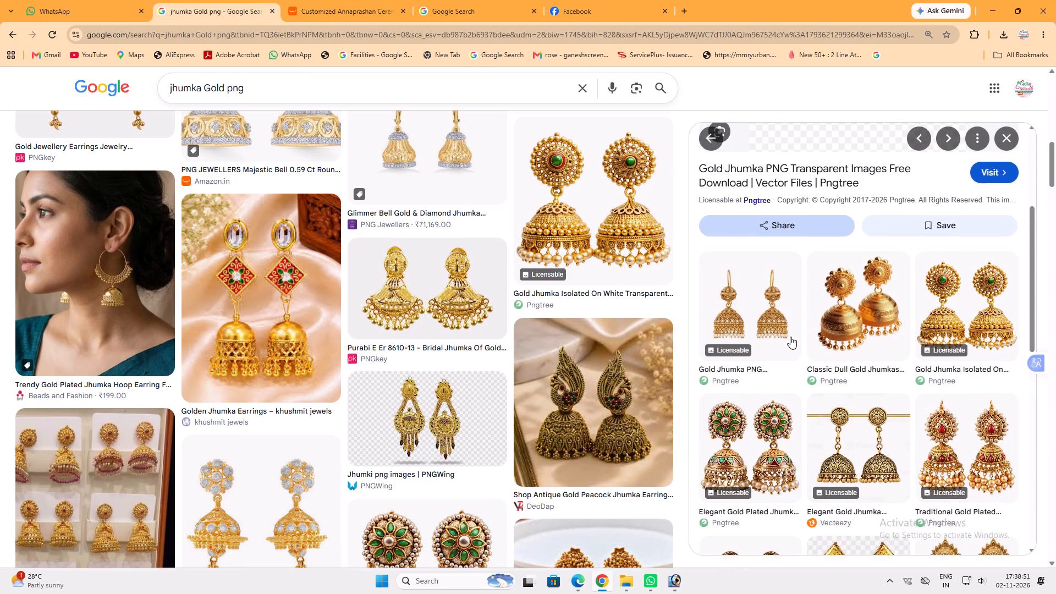
scroll(790, 337, "down", 7)
left_click(863, 470)
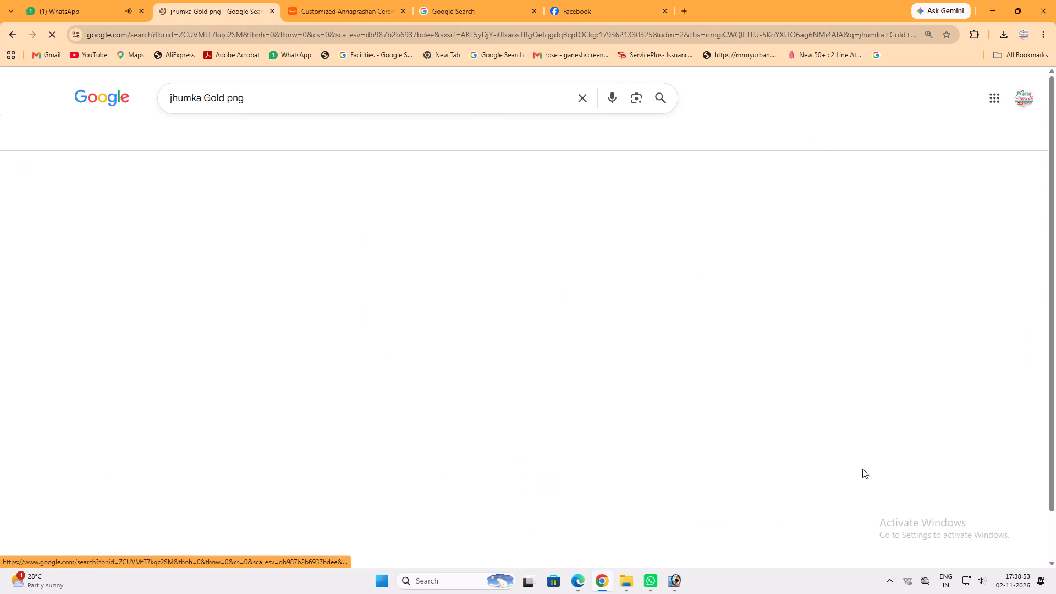
Examine the wider set of related gold jhumka pictures, previewing IndiaMART's Vertical Mani Top pair and its related images.
scroll(256, 292, "down", 4)
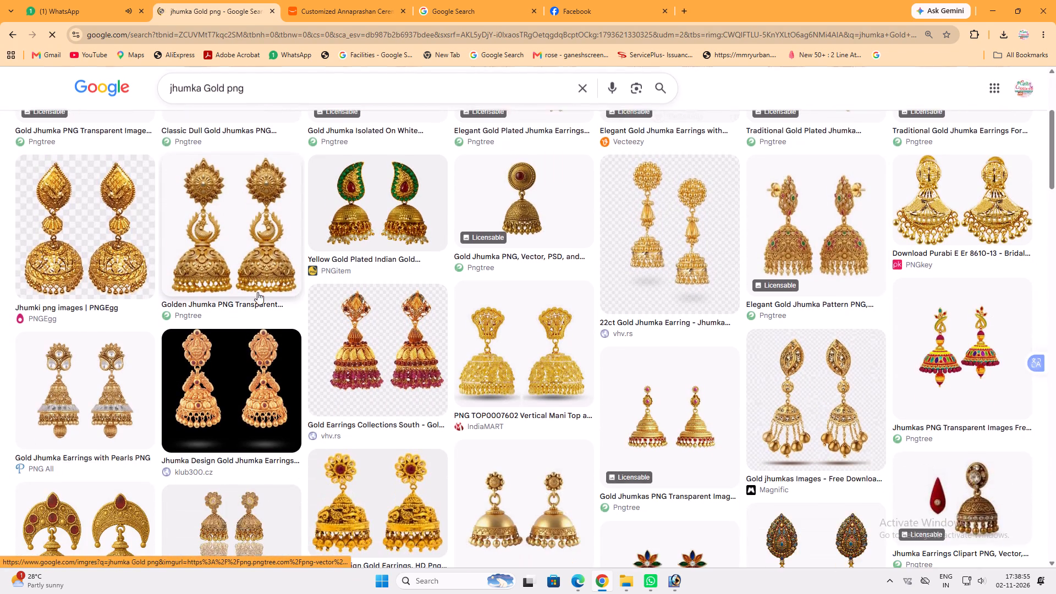
scroll(257, 292, "down", 4)
scroll(328, 322, "down", 1)
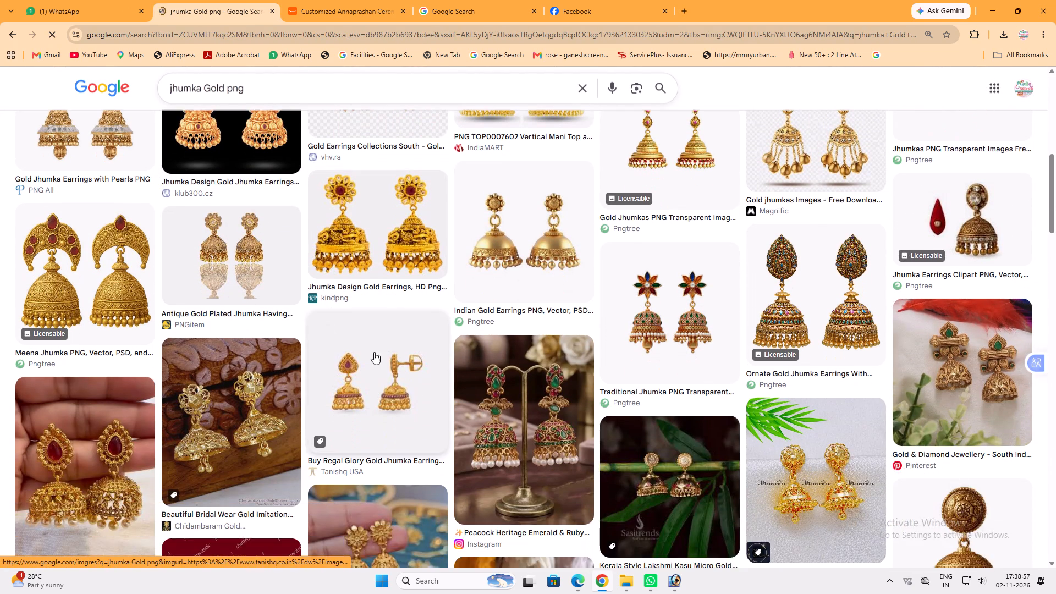
scroll(642, 410, "up", 8)
left_click(526, 455)
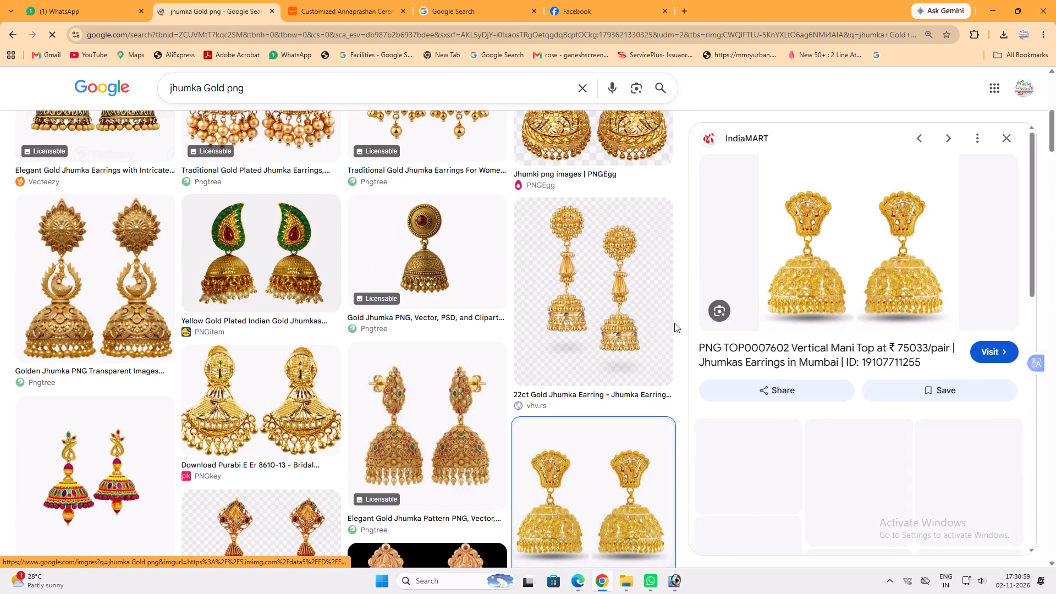
scroll(854, 264, "down", 2)
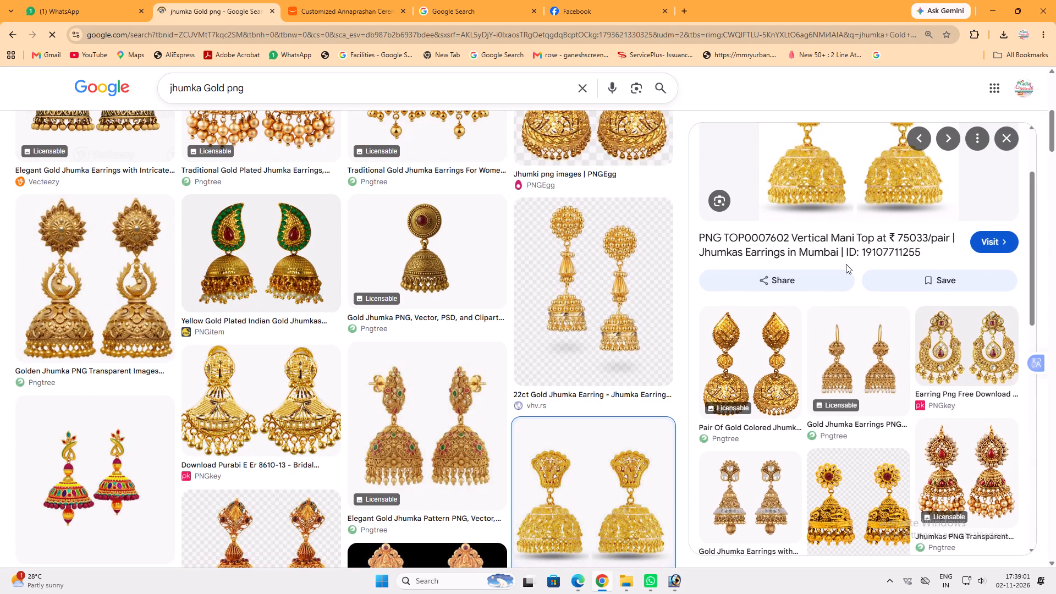
scroll(309, 255, "down", 7)
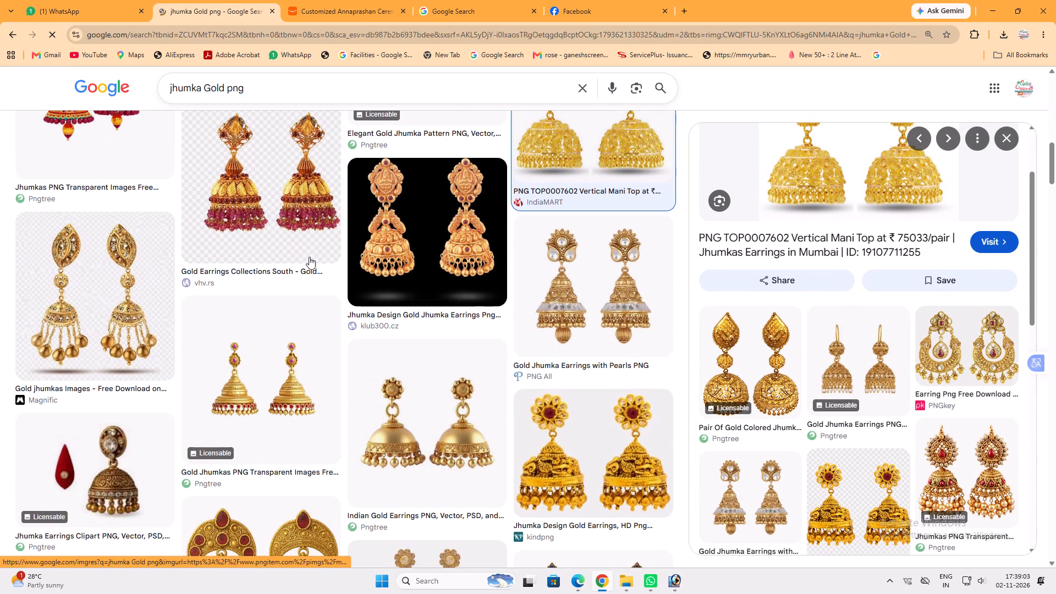
scroll(309, 260, "down", 4)
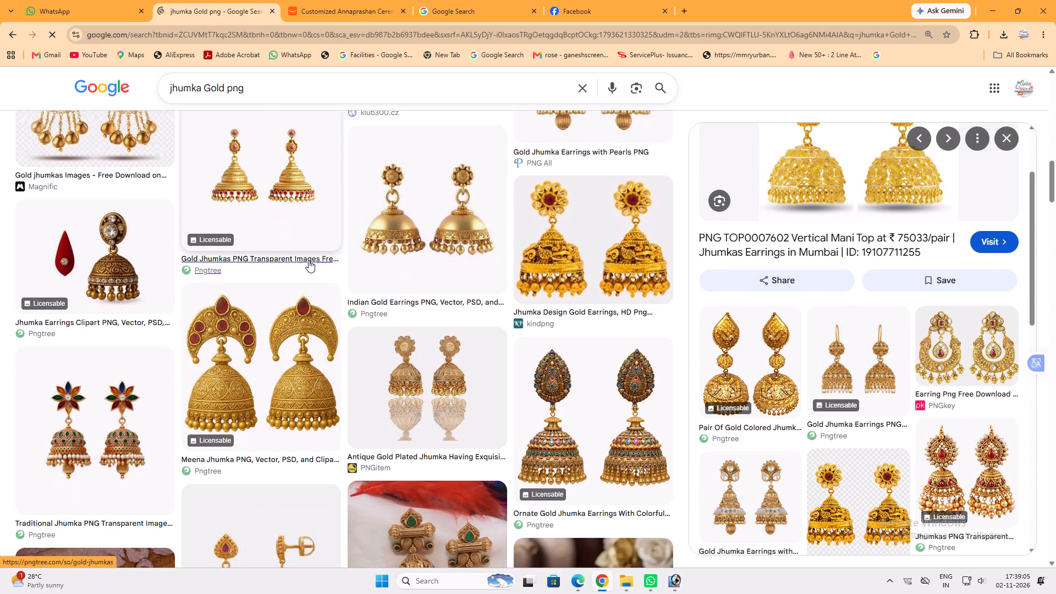
scroll(773, 197, "down", 5)
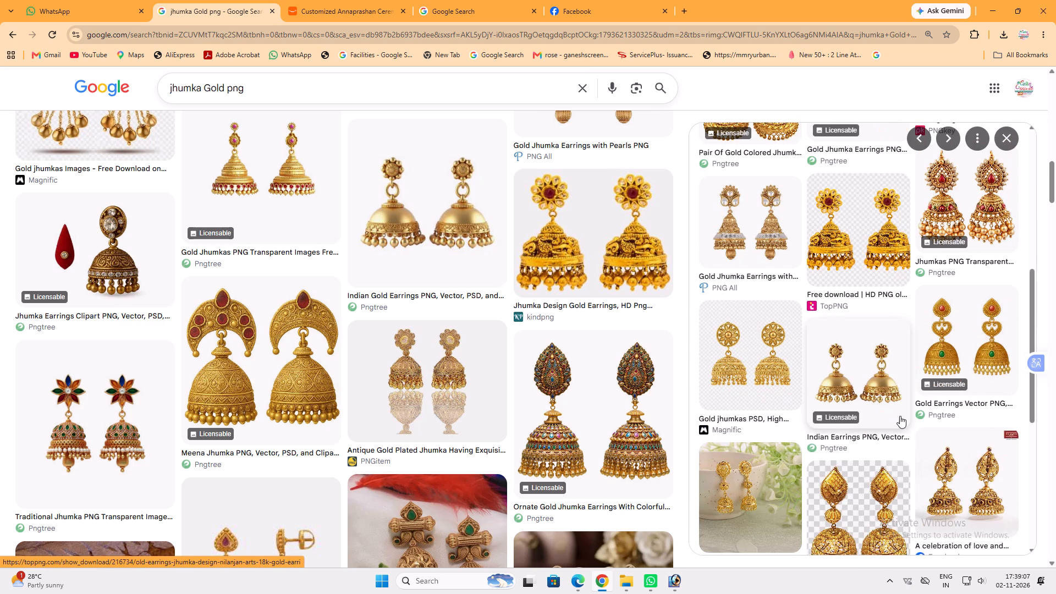
scroll(892, 416, "down", 4)
left_click(878, 408)
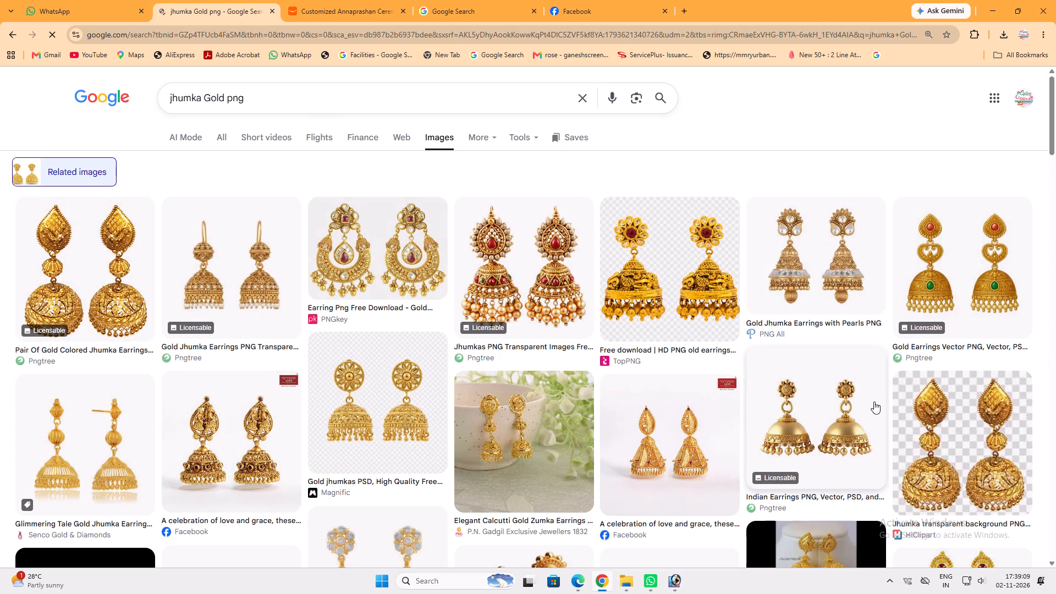
Preview Pngtree's Pair Of Gold Colored Jhumka Earrings picture and copy the image.
left_click(142, 290)
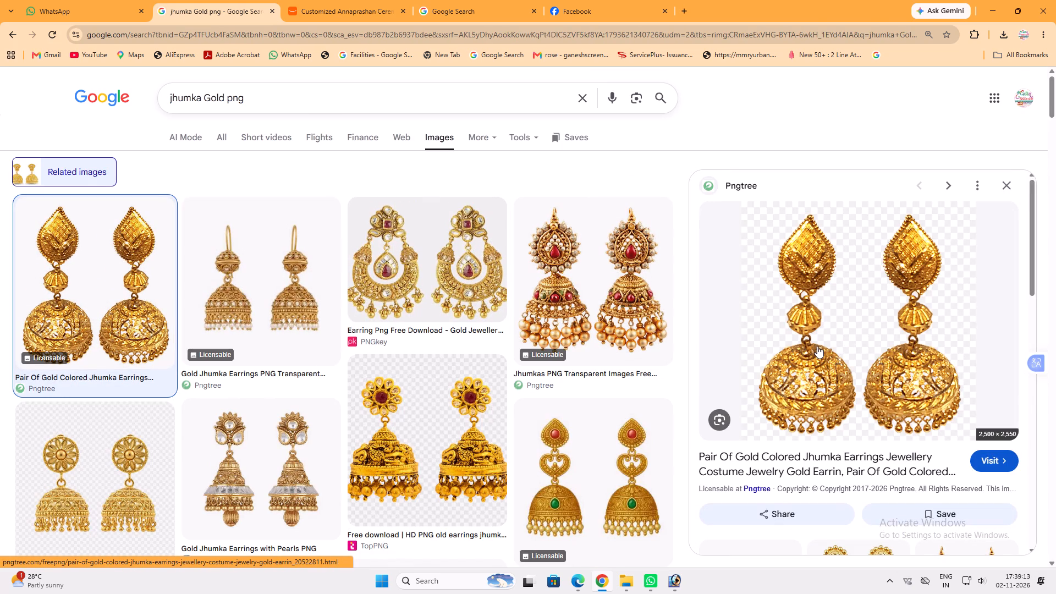
right_click(801, 280)
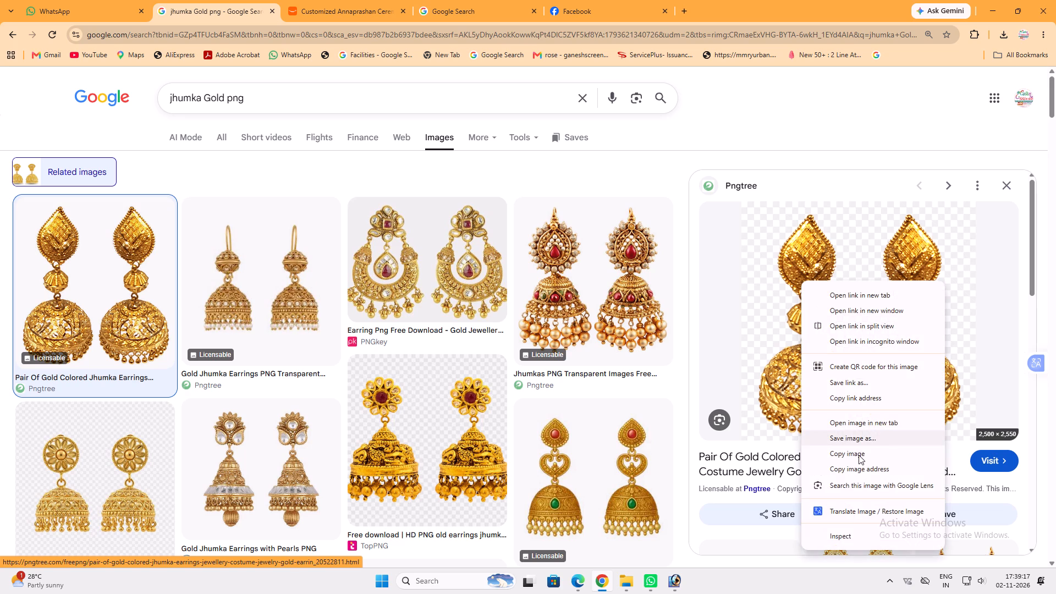
left_click(855, 455)
Examine more related gold jhumka pictures, previewing the P.N. Gadgil pair shared on Facebook and Pinterest's 22k bridal jhumkas.
scroll(838, 353, "down", 4)
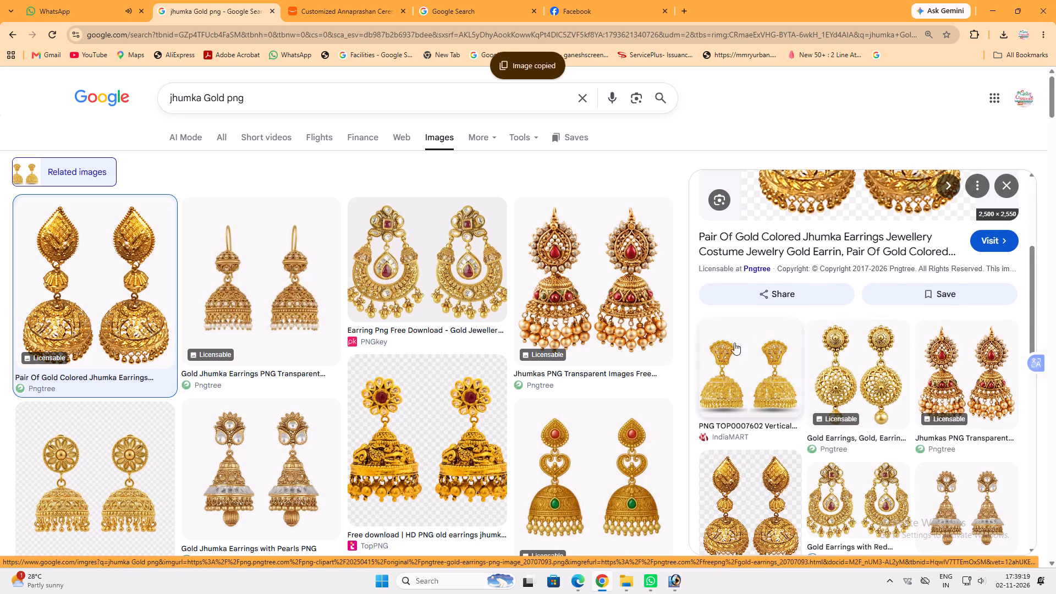
scroll(362, 299, "down", 9)
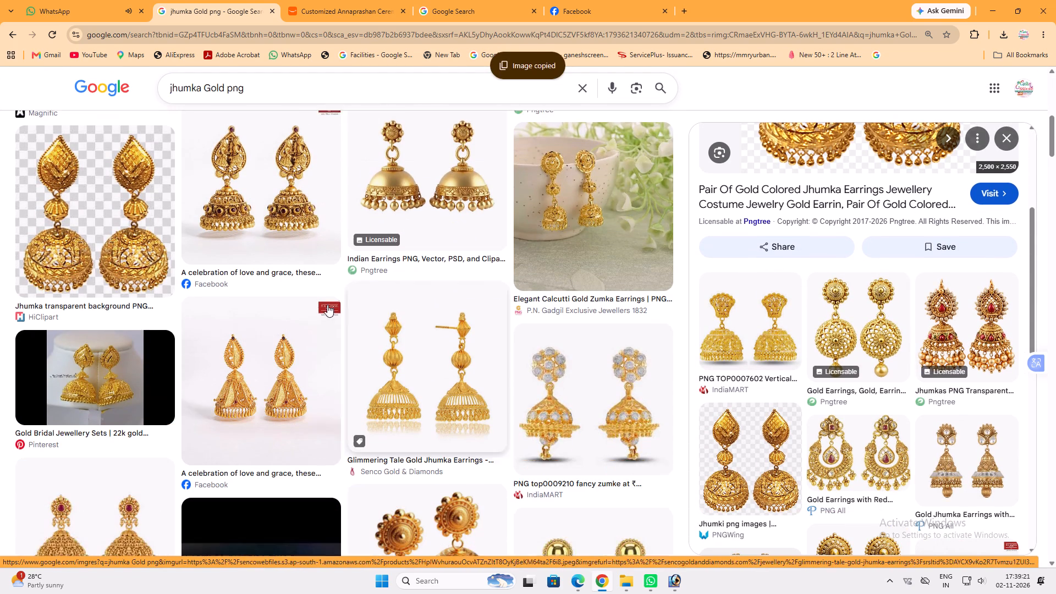
left_click(297, 355)
scroll(778, 295, "down", 4)
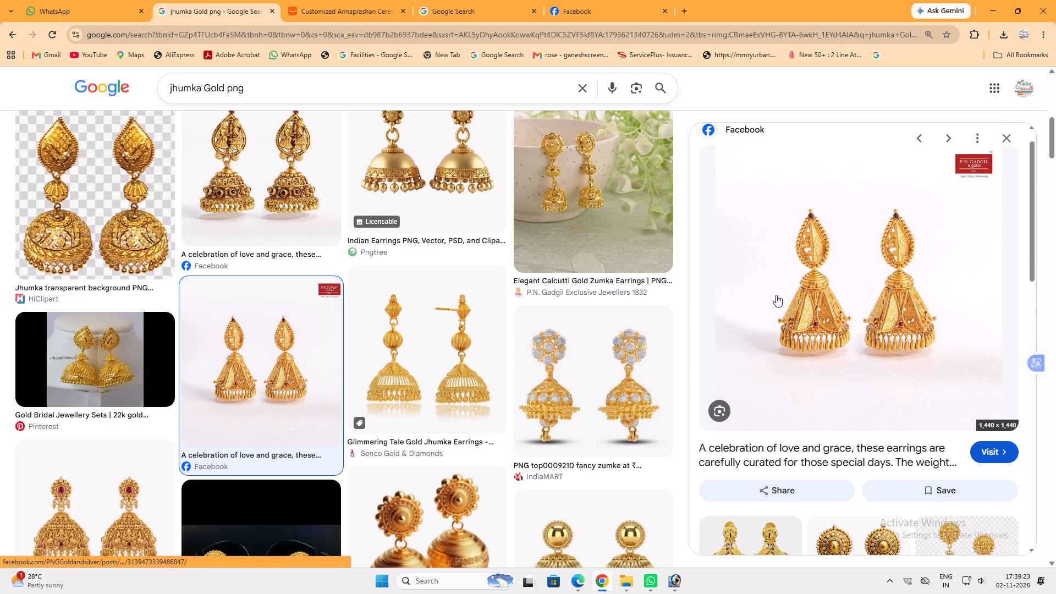
scroll(776, 295, "down", 3)
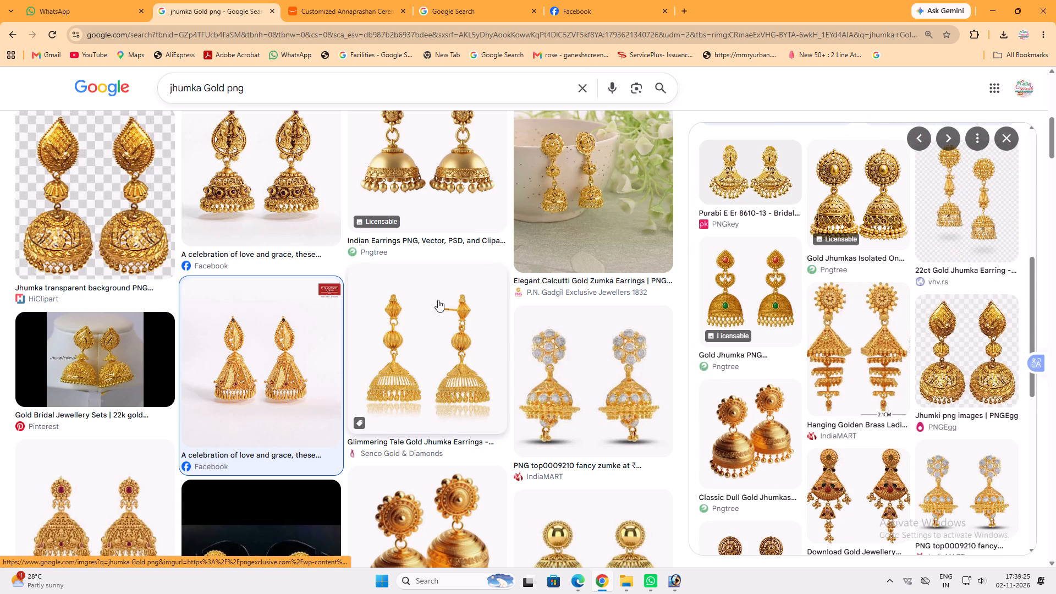
left_click(111, 354)
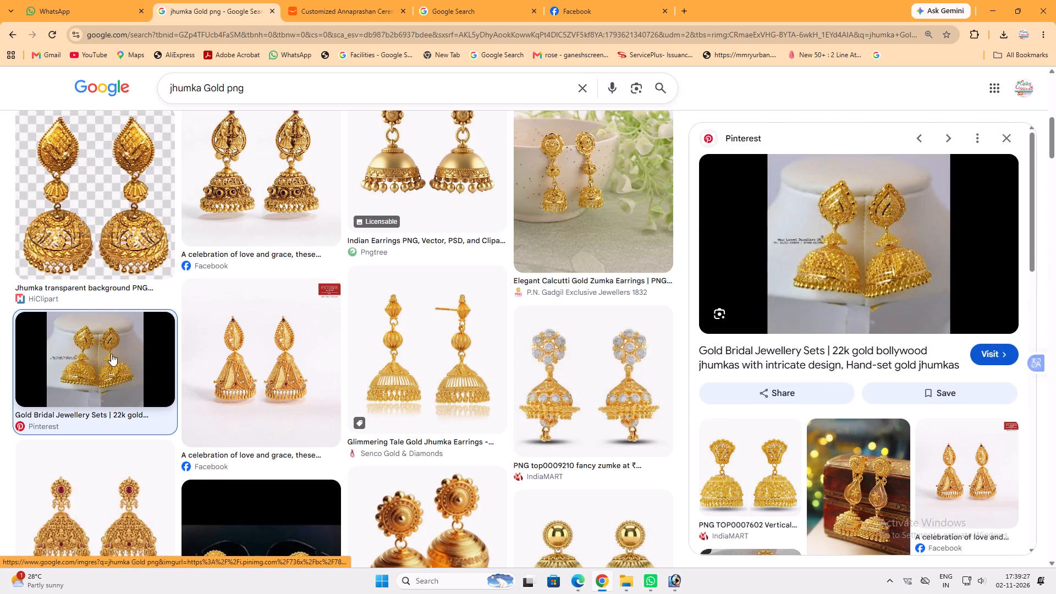
left_click(952, 457)
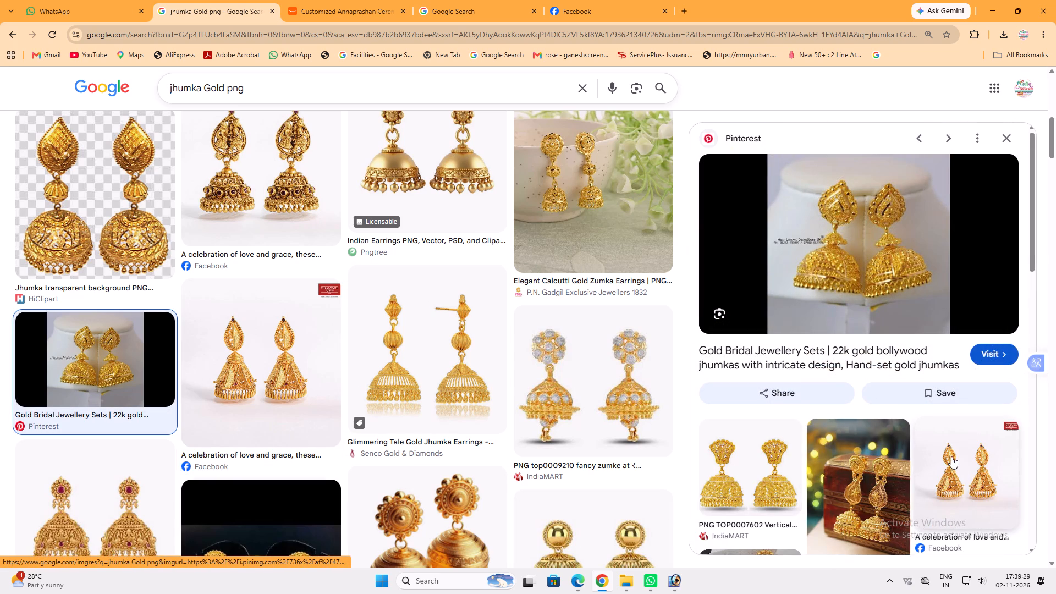
scroll(771, 374, "down", 6)
scroll(642, 349, "down", 2)
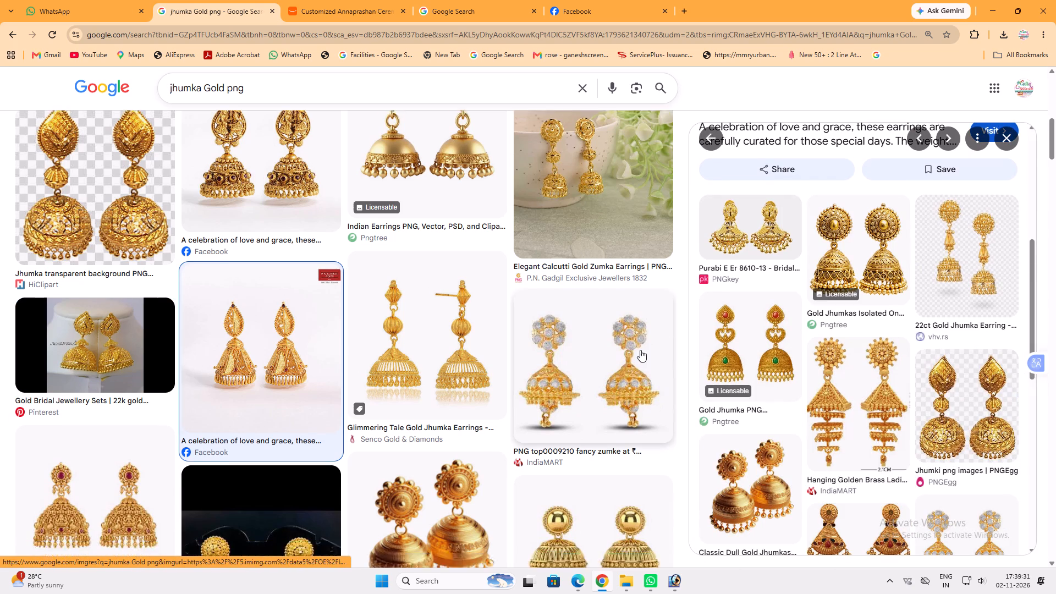
Examine further jhumka results, previewing Minar Jewellers' 22ct filigree pair, IndiaMART's Gold Earring pair and Pngtree's Traditional Gold Plated Jhumka with its related pictures.
scroll(640, 350, "down", 8)
scroll(522, 345, "down", 1)
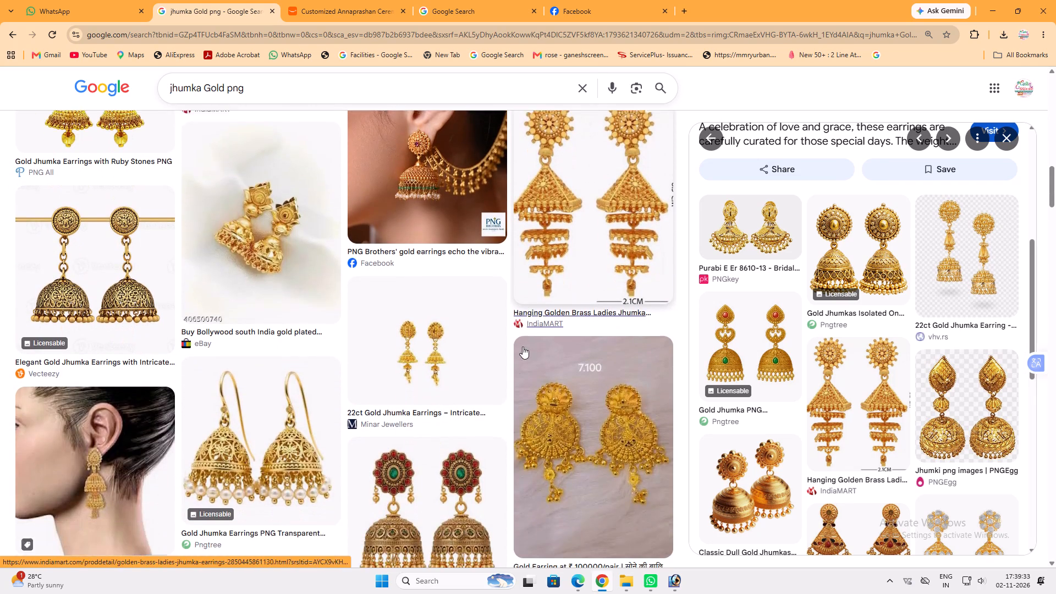
left_click(444, 342)
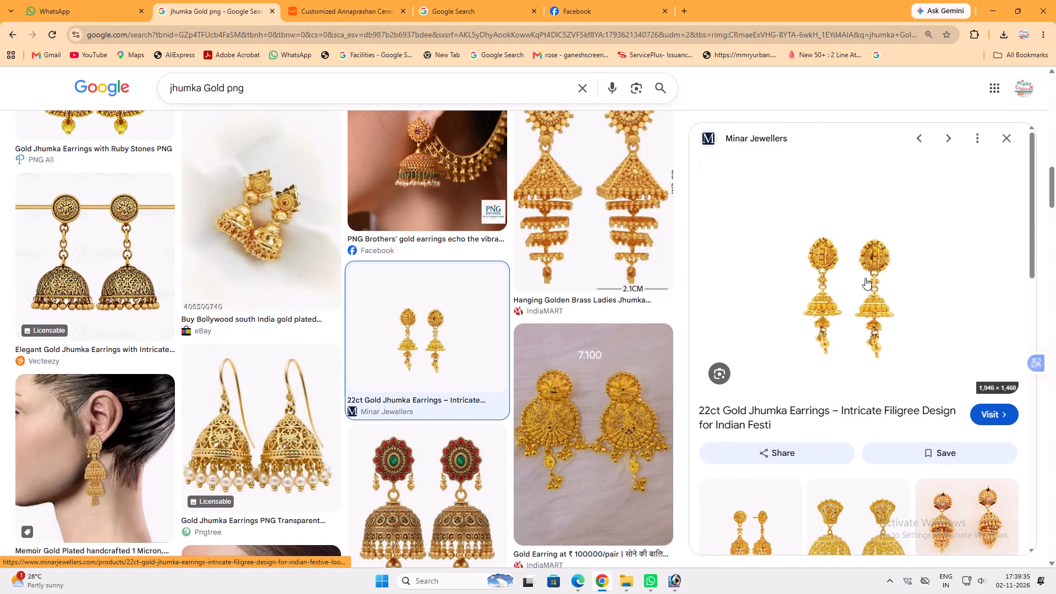
right_click(866, 272)
left_click(634, 355)
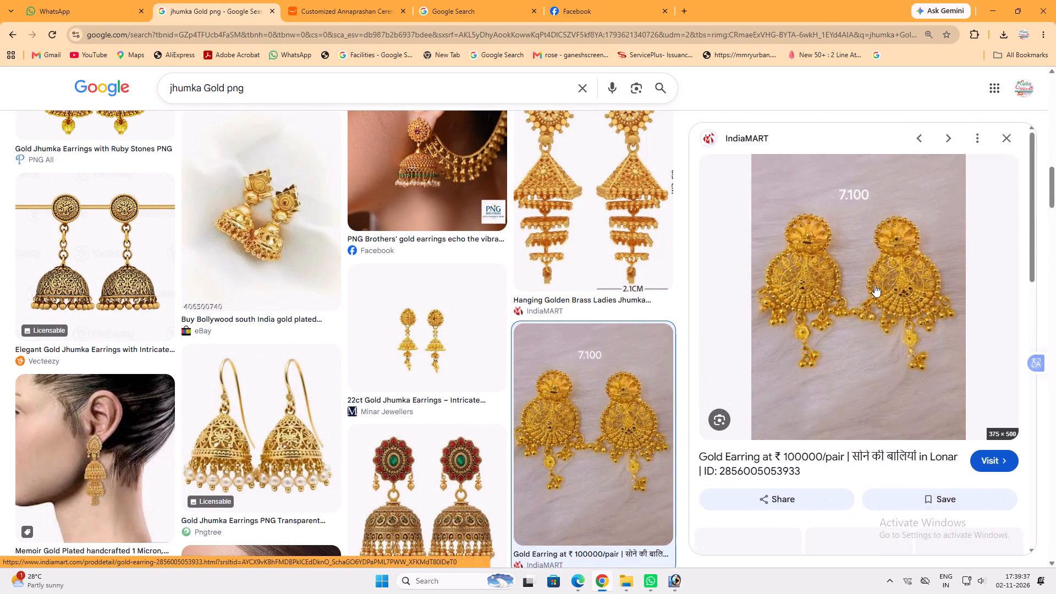
scroll(871, 283, "down", 5)
scroll(771, 278, "down", 3)
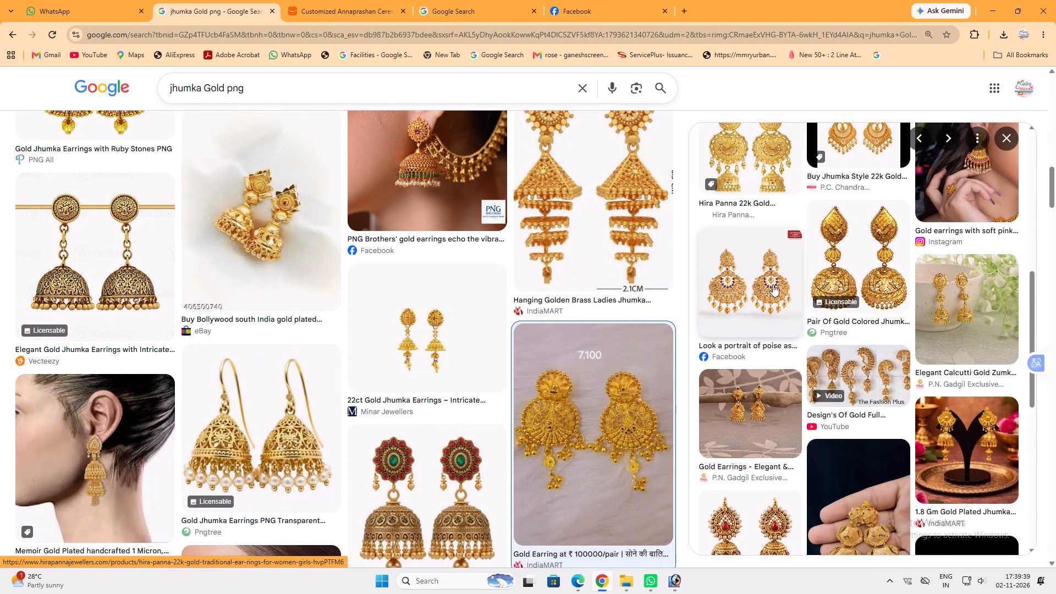
scroll(773, 285, "down", 3)
left_click(761, 350)
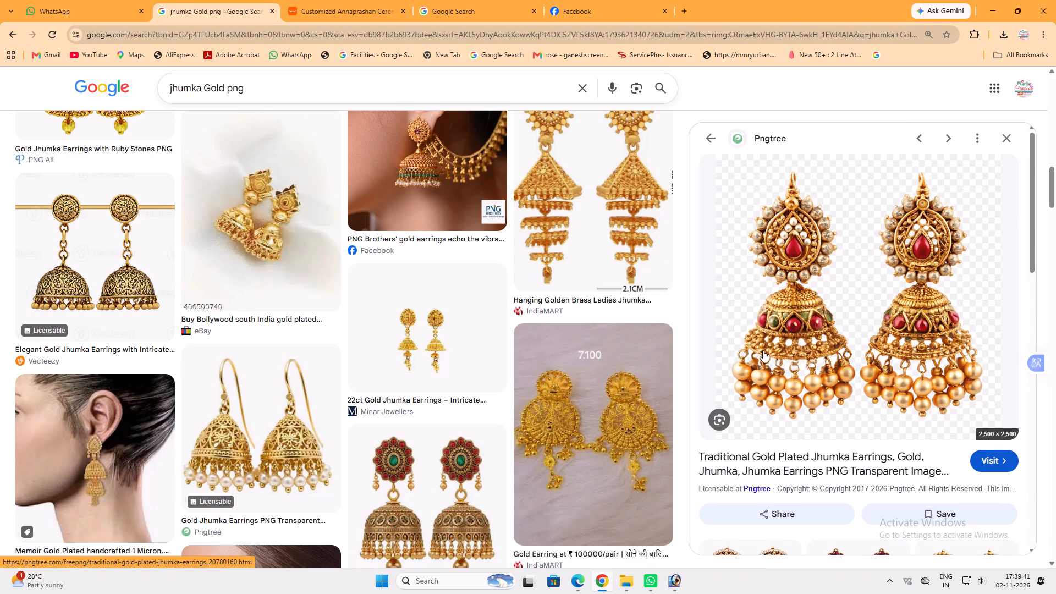
scroll(779, 334, "down", 6)
scroll(459, 302, "down", 9)
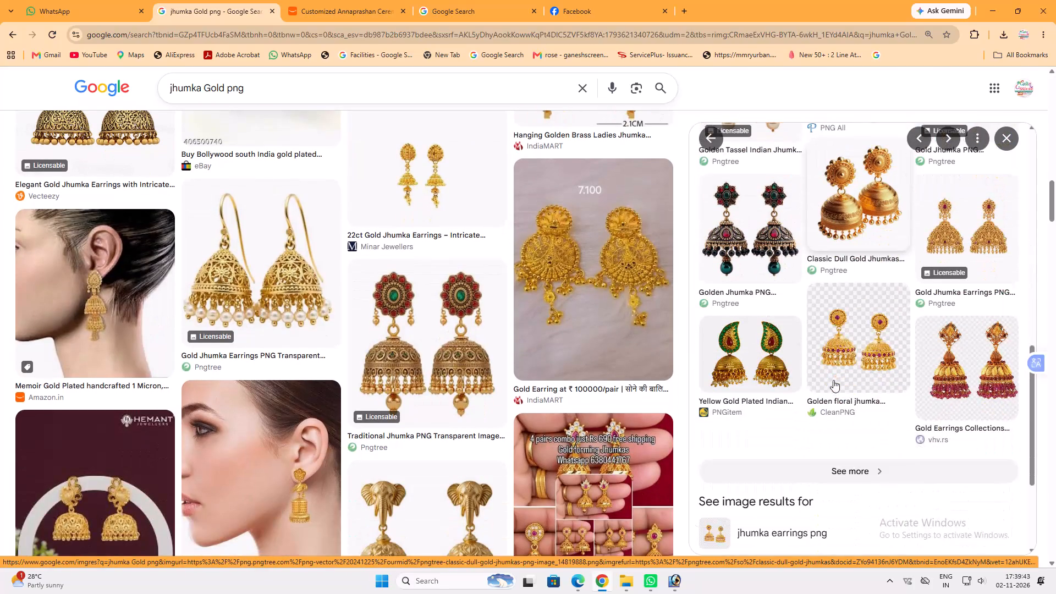
Return to the "chumka Gol png" image results and copy PNGWing's "Jhumka png images" picture of the gold leaf-top pair.
left_click(865, 476)
left_click(857, 461)
scroll(457, 369, "down", 2)
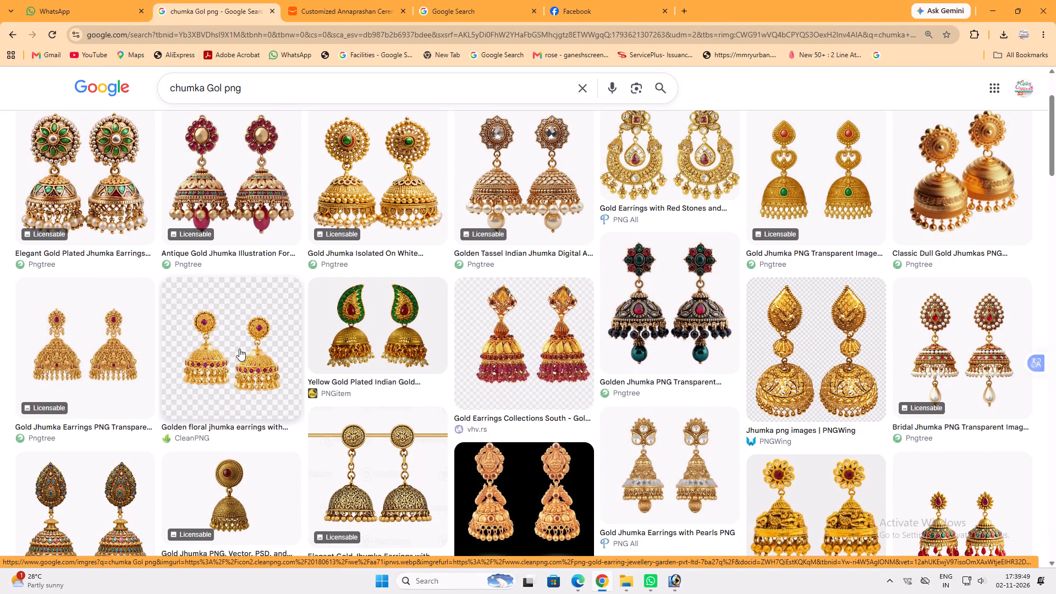
left_click(758, 352)
right_click(877, 257)
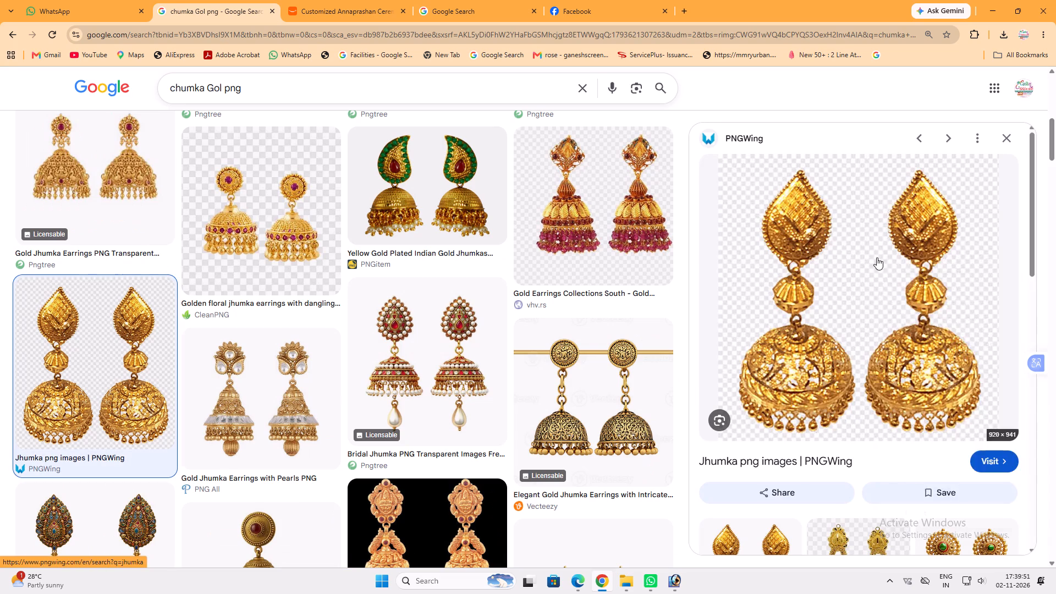
left_click(930, 432)
Switch to Photoshop, paste the jhumka picture into the strip and scale it down to about 6.3 inches wide.
left_click(668, 582)
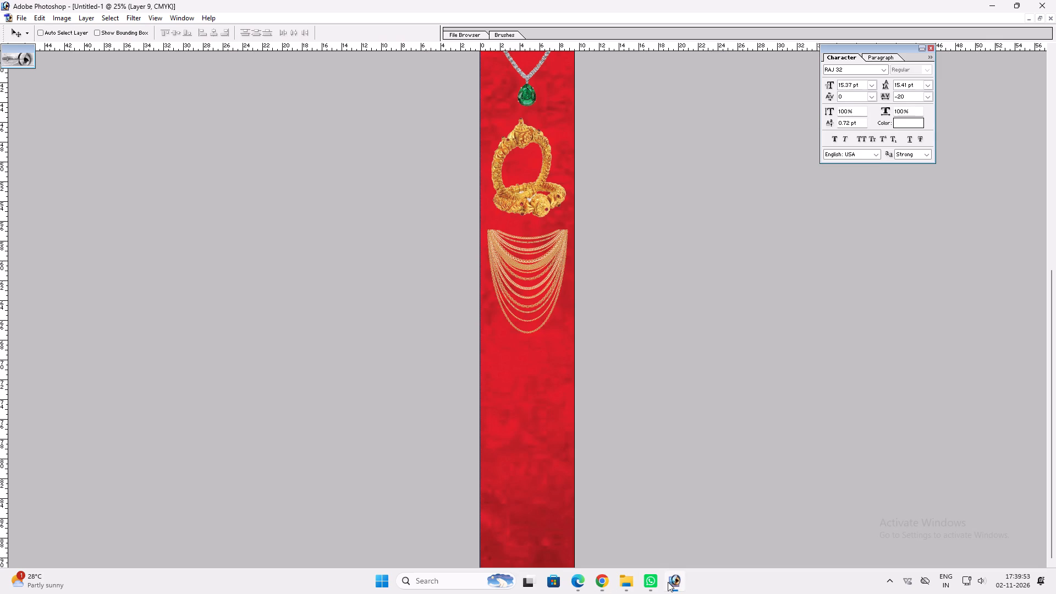
key("ctrl+v")
key("ctrl+t")
left_click_drag(609, 244, 603, 245, "shift")
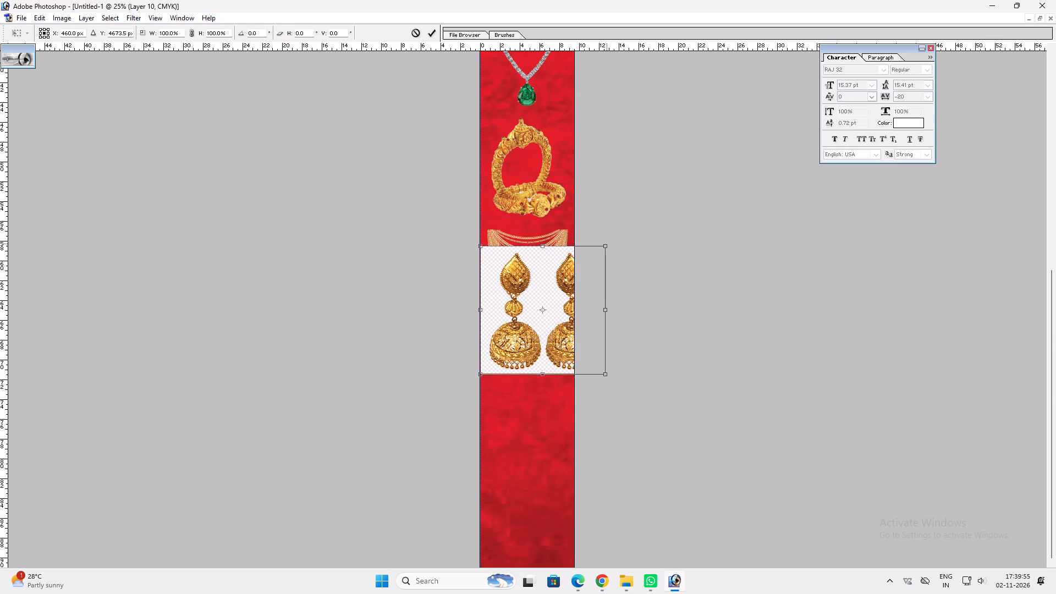
left_click_drag(603, 245, 553, 317, "shift")
key("shift+Return")
Remove the white checkered background around the jhumkas using the Magic Wand at tolerance 40 with Anti-aliased and Contiguous enabled, then deselect.
key("z")
left_click_drag(384, 281, 708, 468)
key("v")
key("w")
left_click(551, 241)
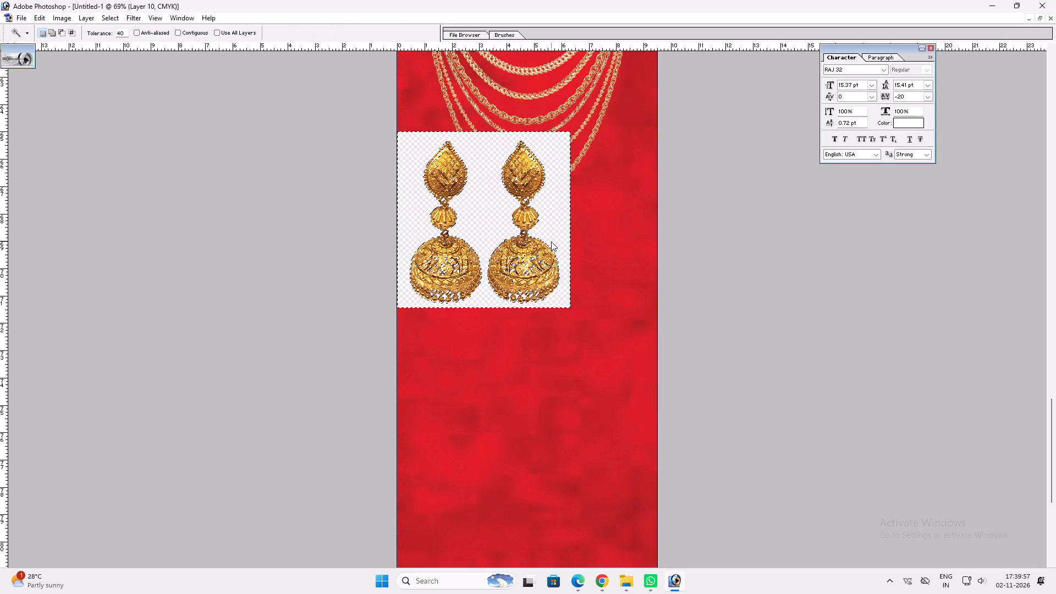
left_click(152, 33)
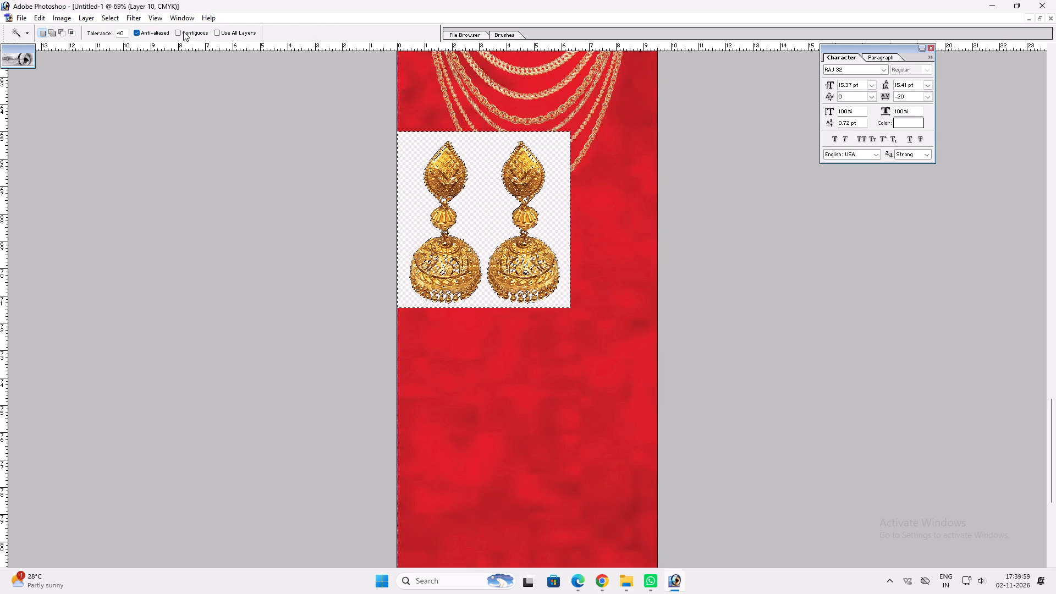
left_click(183, 31)
double_click(474, 190)
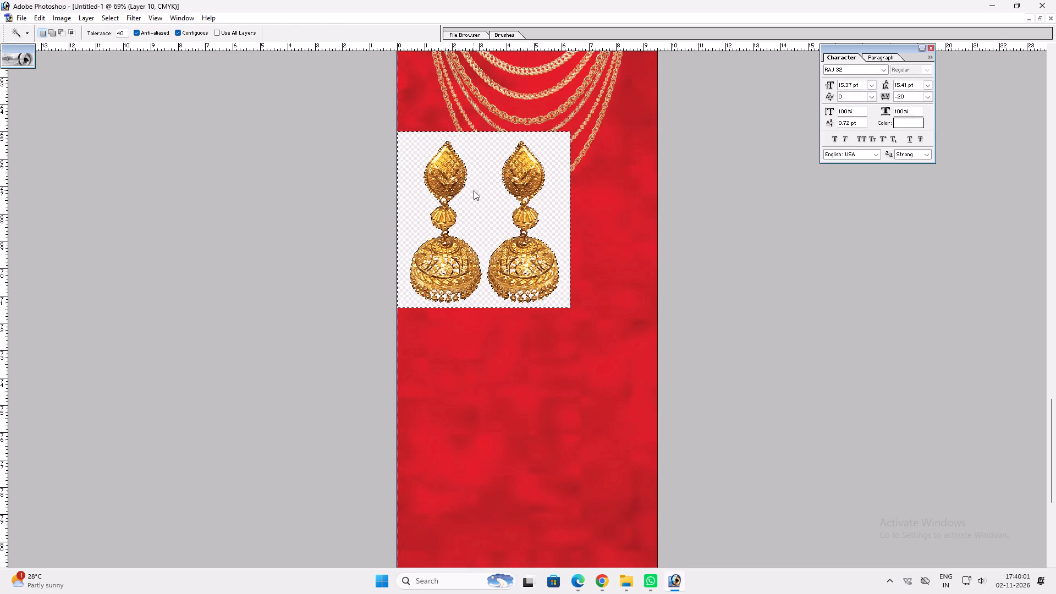
key("End")
key("Delete")
key("space")
key("space")
key("space")
key("space")
key("space")
left_click_drag(525, 188, 516, 424)
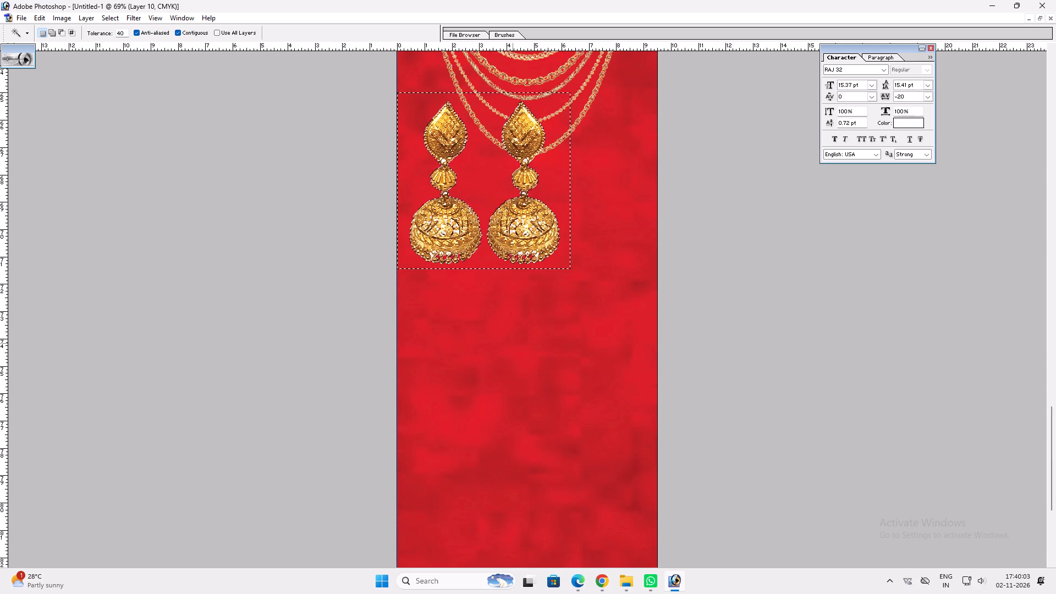
key("Delete")
key("ctrl+d")
left_click_drag(527, 239, 535, 342)
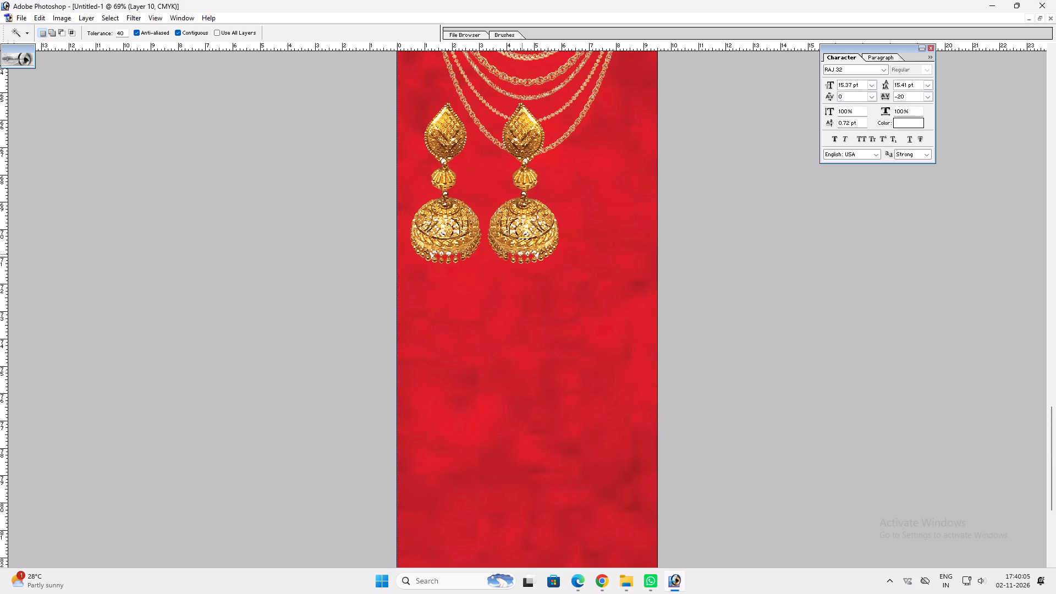
key("ctrl+d")
Move the jhumka pair below the layered gold chain and enlarge it proportionally to nearly the strip's full width.
key("v")
left_click_drag(524, 235, 540, 328)
key("ctrl+t")
left_click_drag(576, 196, 616, 116, "shift")
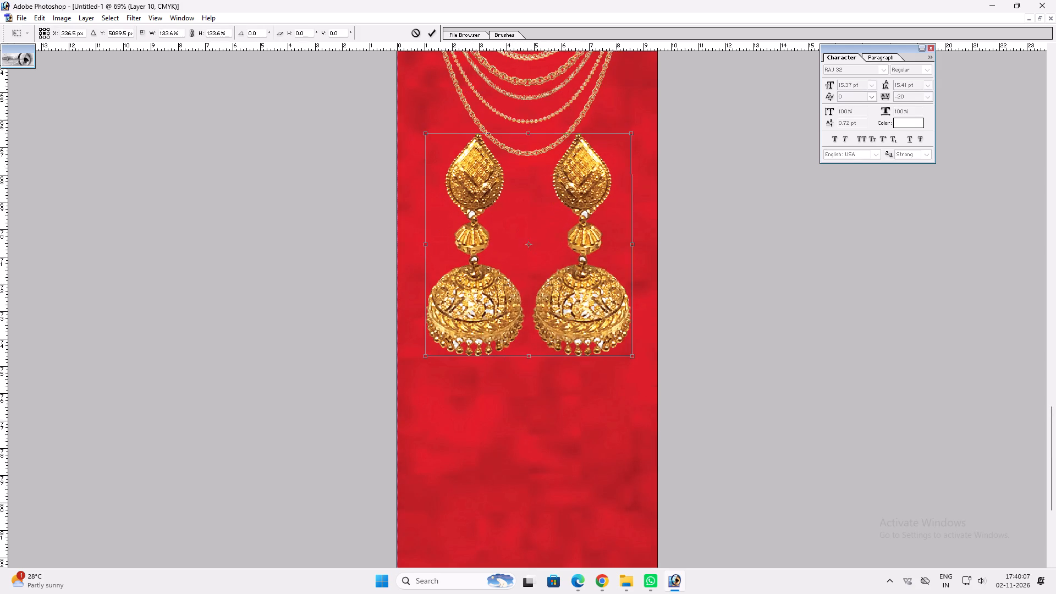
left_click_drag(616, 116, 617, 114, "shift")
key("Return")
key("v")
left_click_drag(582, 184, 577, 239)
key("ctrl+t")
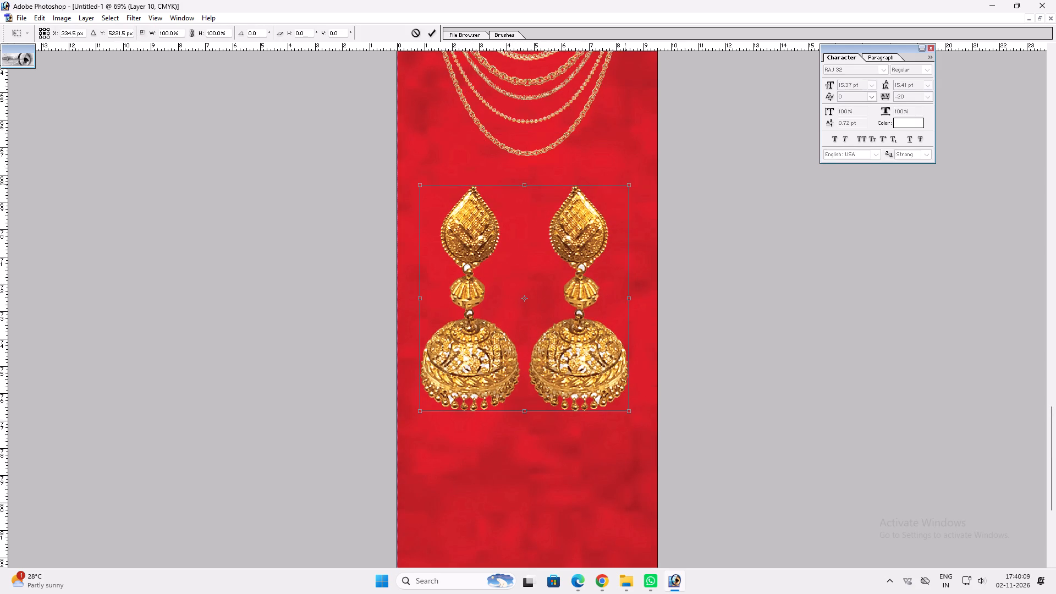
left_click_drag(625, 184, 632, 158, "shift")
key("Return")
key("v")
Centre the jhumka layer horizontally on the strip by aligning it to a whole-canvas selection, then deselect.
key("alt+l")
key("alt+i")
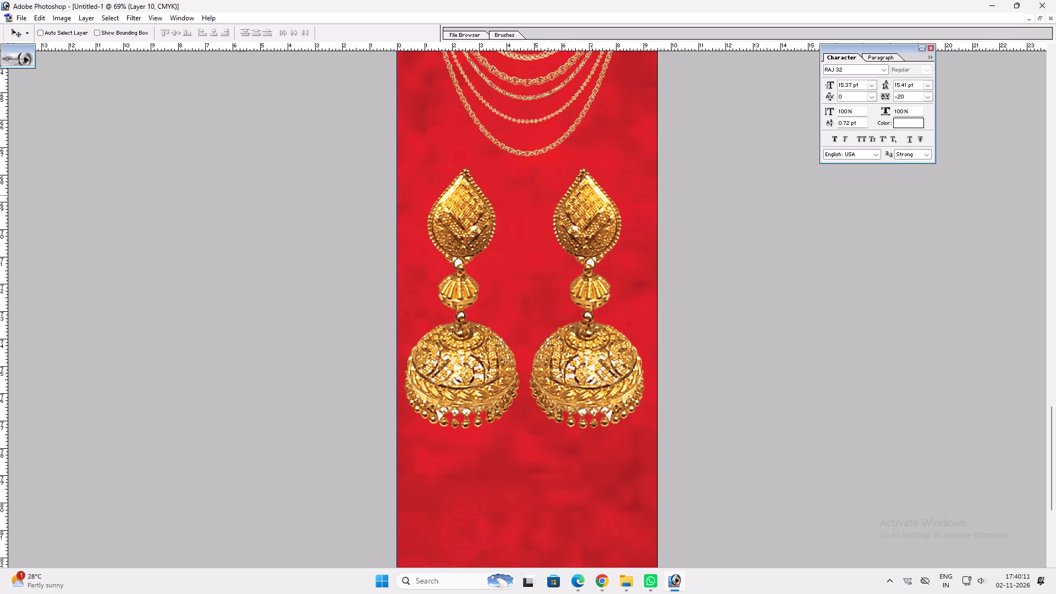
key("alt+h")
left_click(658, 332)
key("ctrl+a")
key("alt+l")
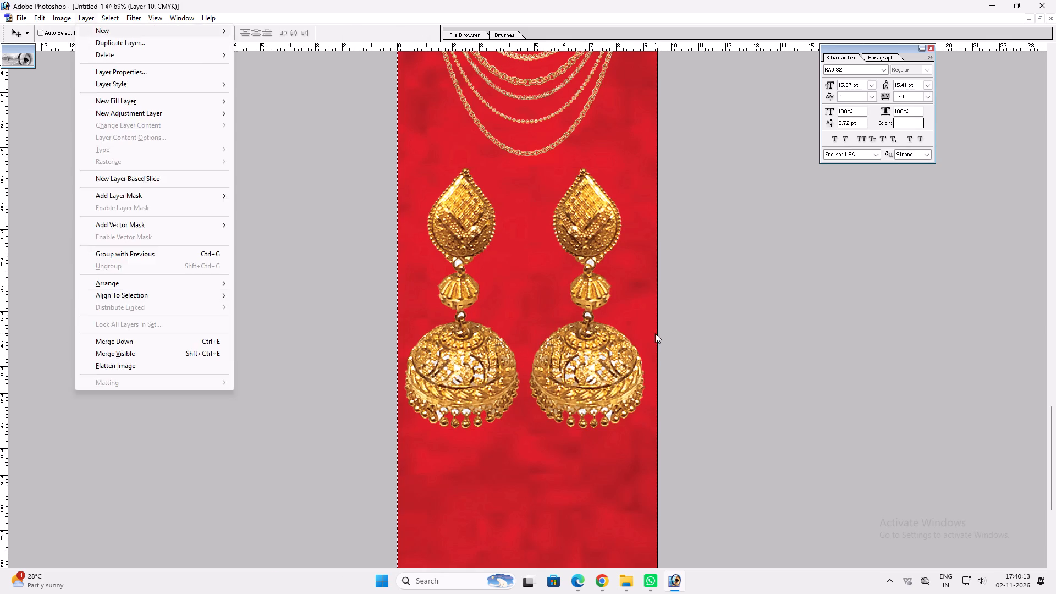
key("alt+i")
key("alt+h")
key("ctrl+d")
Check the jewellery arrangement along the whole strip and the empty red area below the jhumkas.
key("space")
key("space")
key("space")
right_click(563, 321)
left_click(579, 327)
key("v")
key("ctrl+plus")
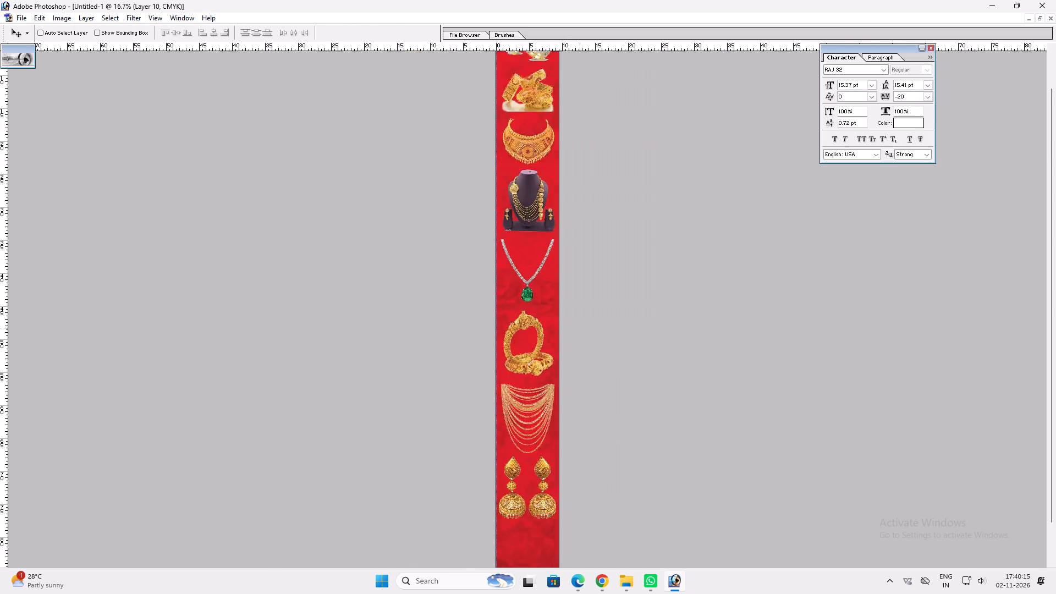
key("ctrl+plus")
key("ctrl+plus")
key("space")
key("space")
key("space")
key("space")
key("space")
key("space")
key("space")
key("space")
key("space")
key("space")
key("space")
key("space")
key("space")
key("space")
key("space")
key("space")
key("space")
key("space")
key("space")
key("space")
left_click_drag(566, 376, 572, 105)
left_click_drag(602, 362, 573, 237)
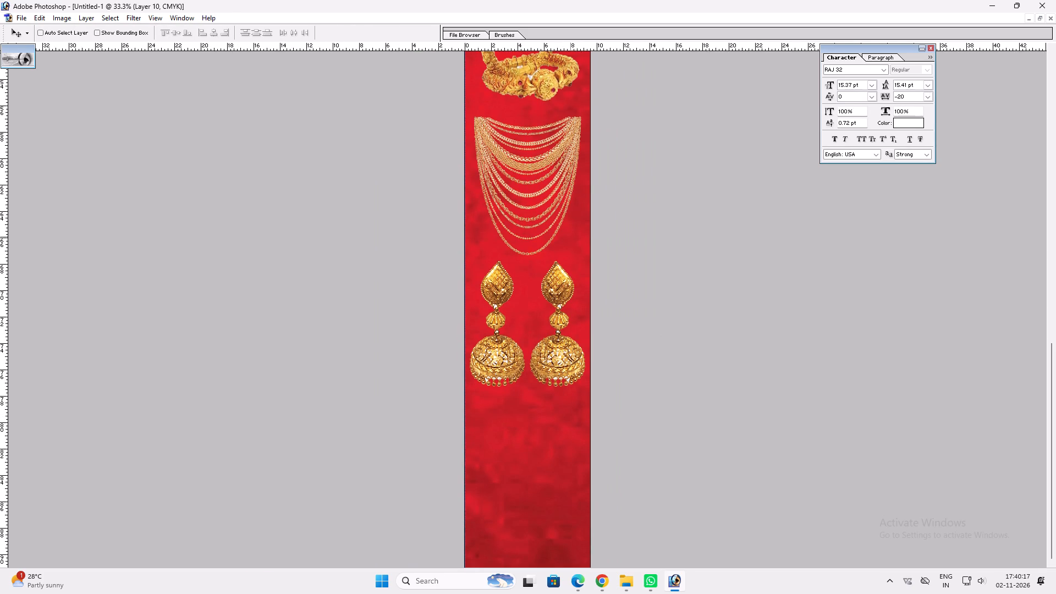
left_click_drag(584, 384, 557, 201)
Switch to Chrome and search Google Images for "nathiya Gold png".
left_click(593, 588)
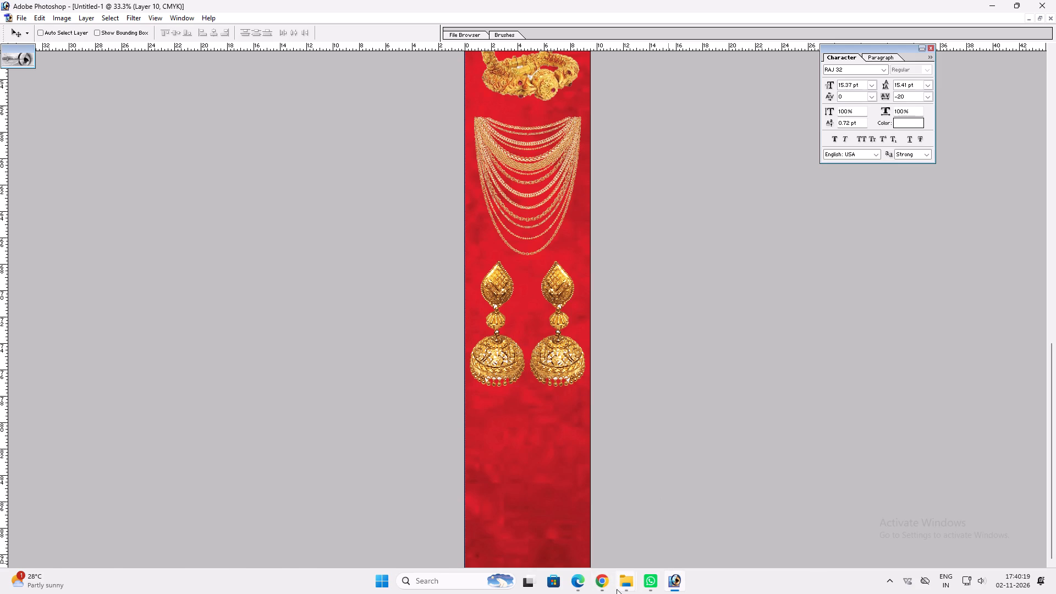
left_click(607, 583)
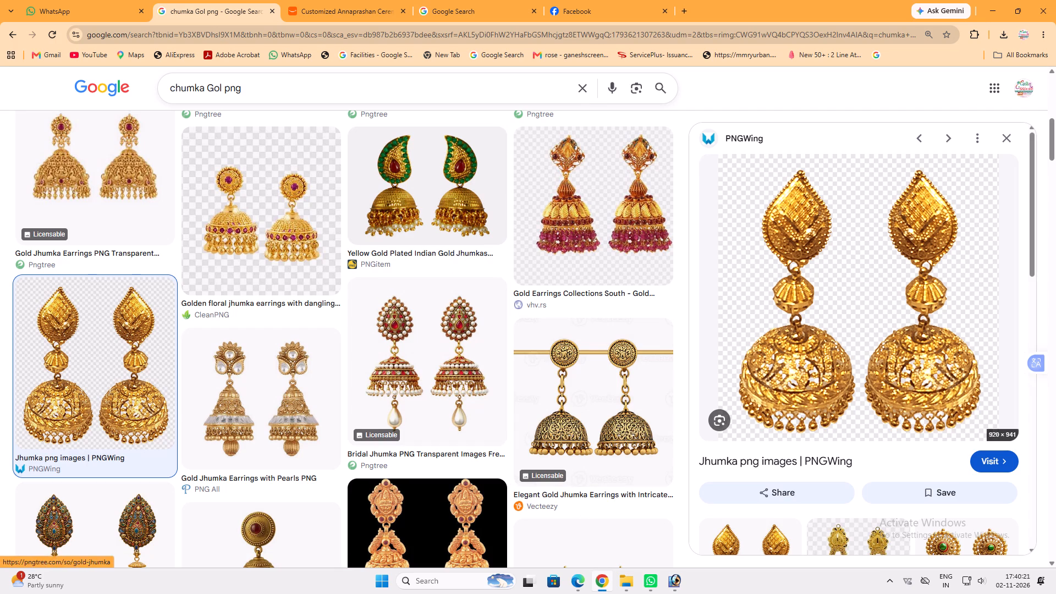
left_click_drag(206, 89, 105, 93)
type("nathi")
type("ya")
key("space")
key("Return")
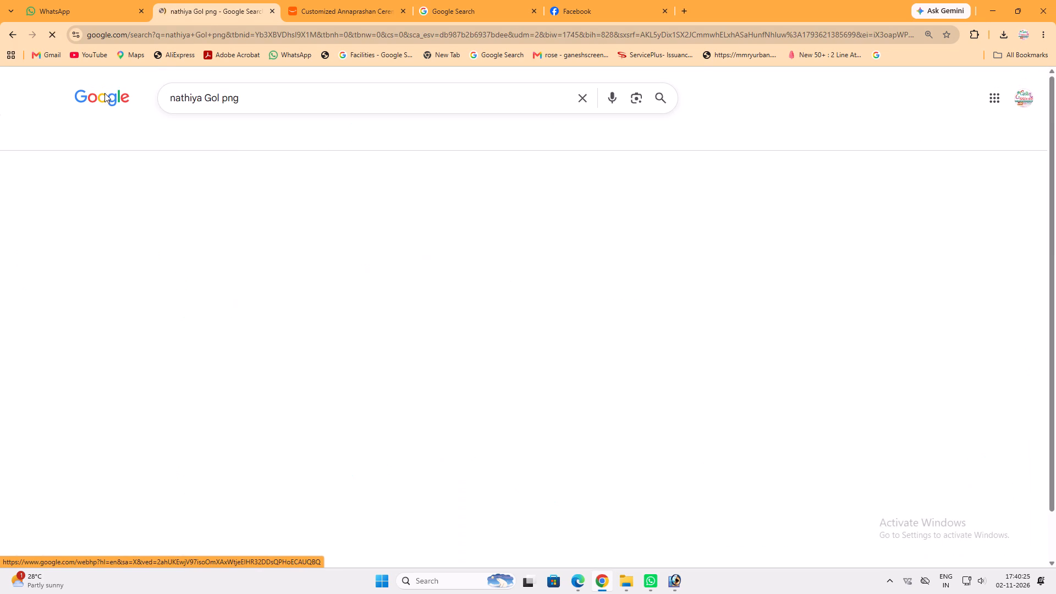
left_click(221, 98)
key("BackSpace")
type("d")
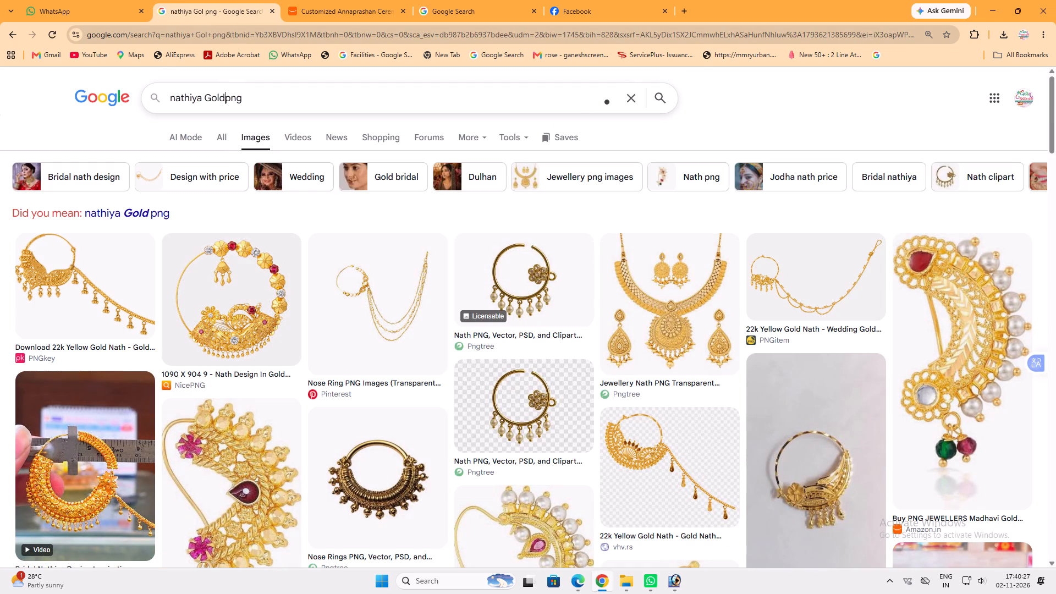
key("space")
key("Return")
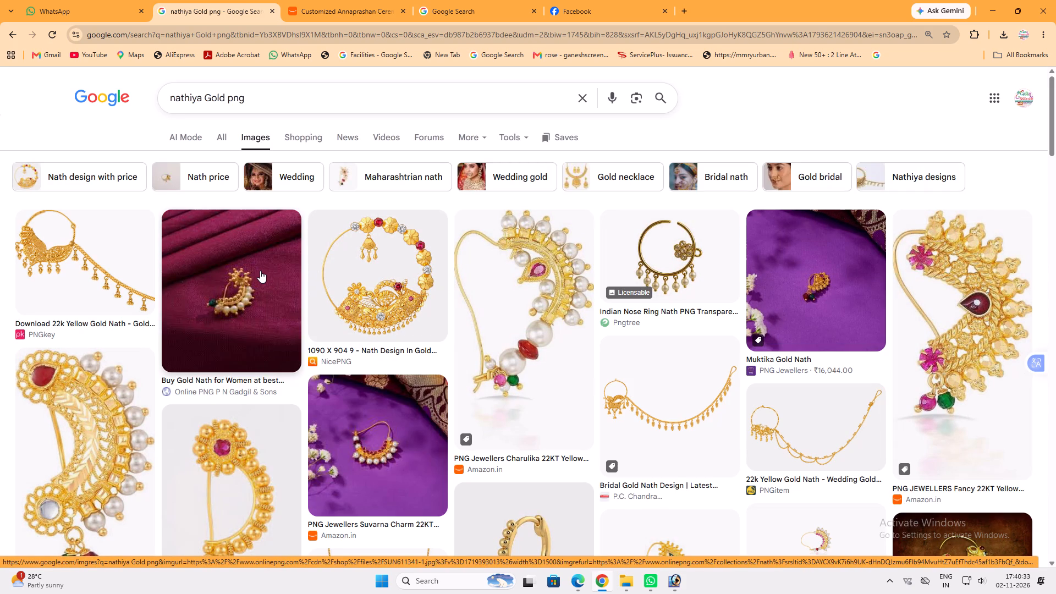
Copy the round jewelled nath image from NicePNG in the search results and paste it into the strip in Photoshop.
left_click(396, 276)
right_click(844, 305)
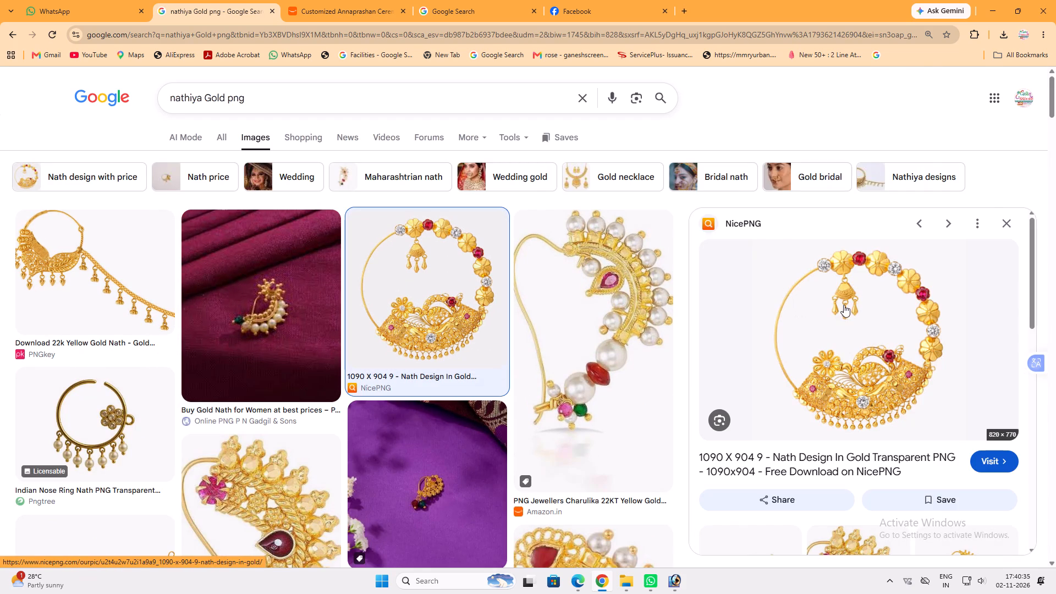
left_click(898, 217)
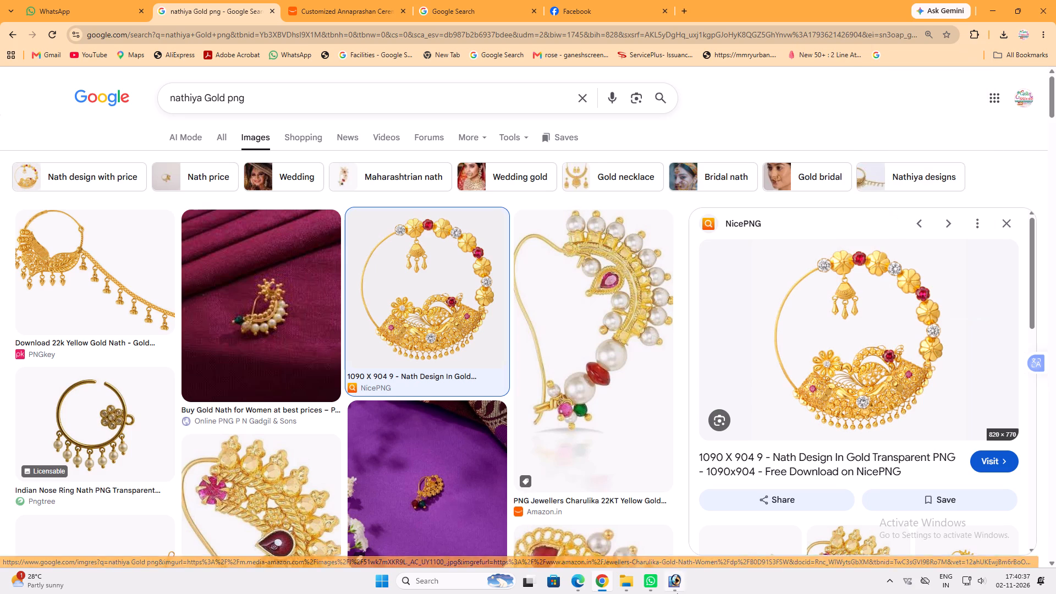
left_click(677, 593)
key("ctrl+v")
key("ctrl+shift+bracketright")
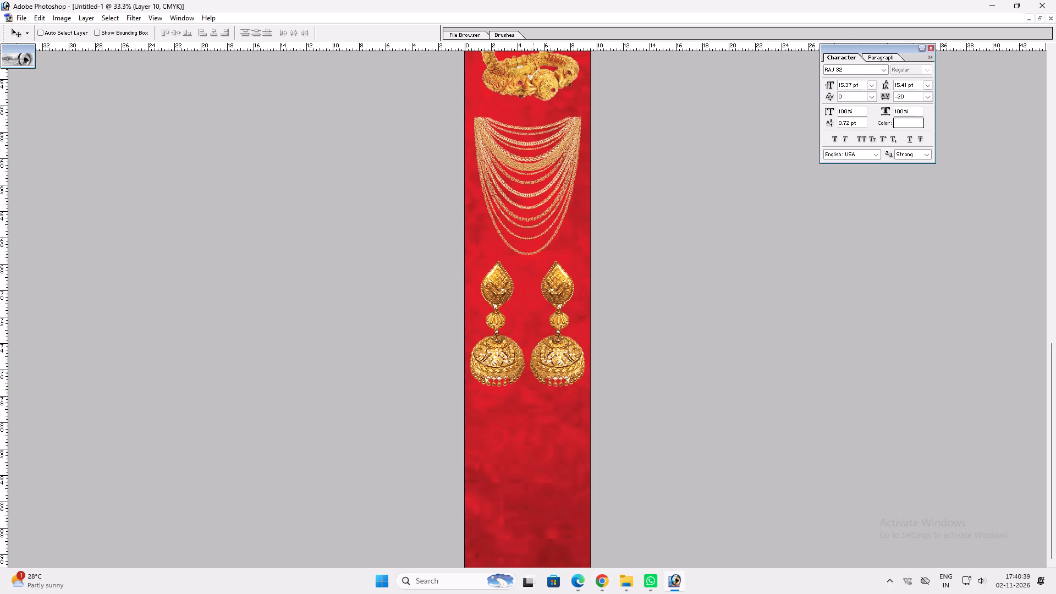
type("vv")
left_click(613, 572)
left_click(607, 573)
right_click(824, 306)
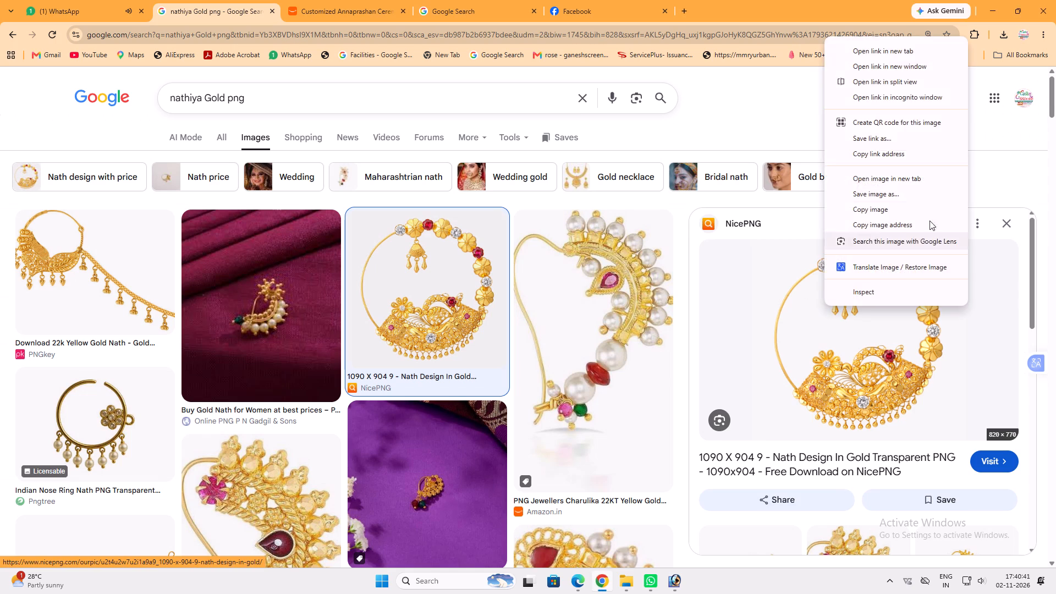
left_click(912, 209)
left_click(679, 583)
key("ctrl+v")
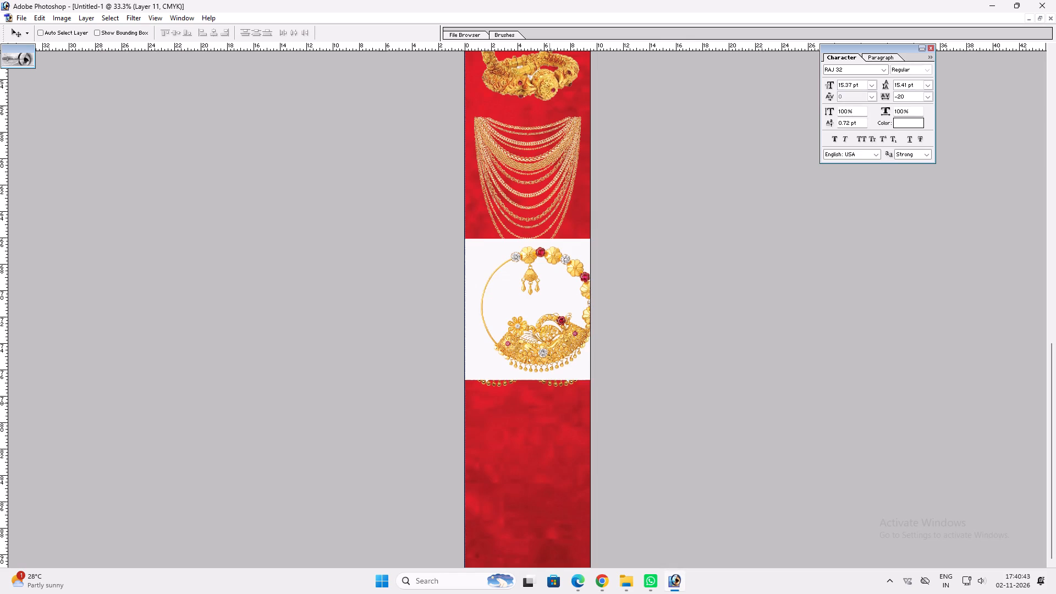
Scale the pasted nath image down so it fits within the strip's width.
key("ctrl+t")
left_click_drag(613, 239, 586, 266, "alt+shift")
key("Return")
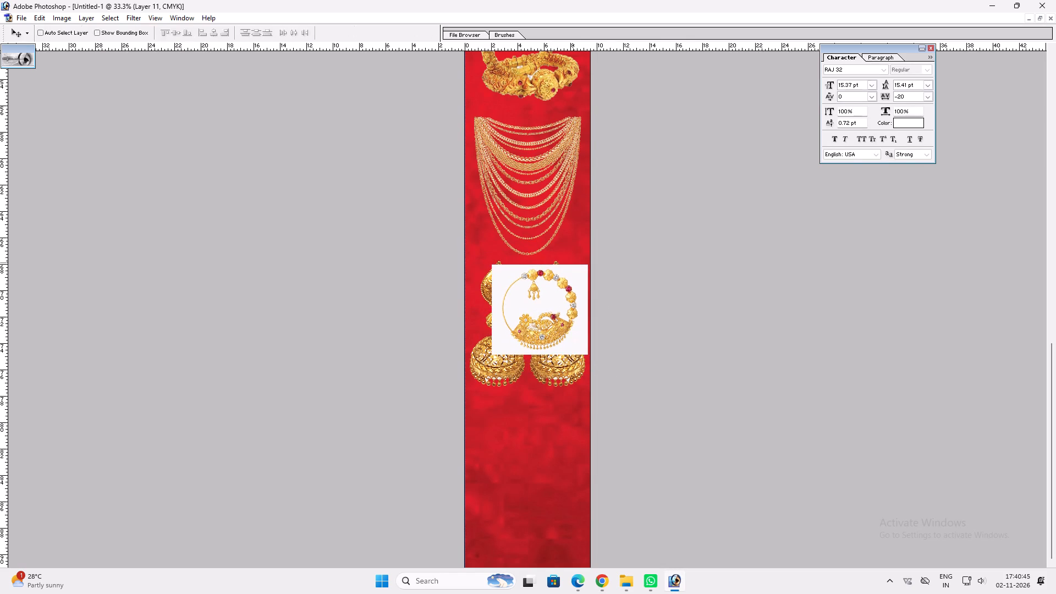
Delete the white background around the nath and inside its hoop using the Magic Wand.
key("w")
left_click_drag(575, 262, 576, 268)
left_click(576, 276)
key("Delete")
key("Delete")
left_click(557, 294)
key("Delete")
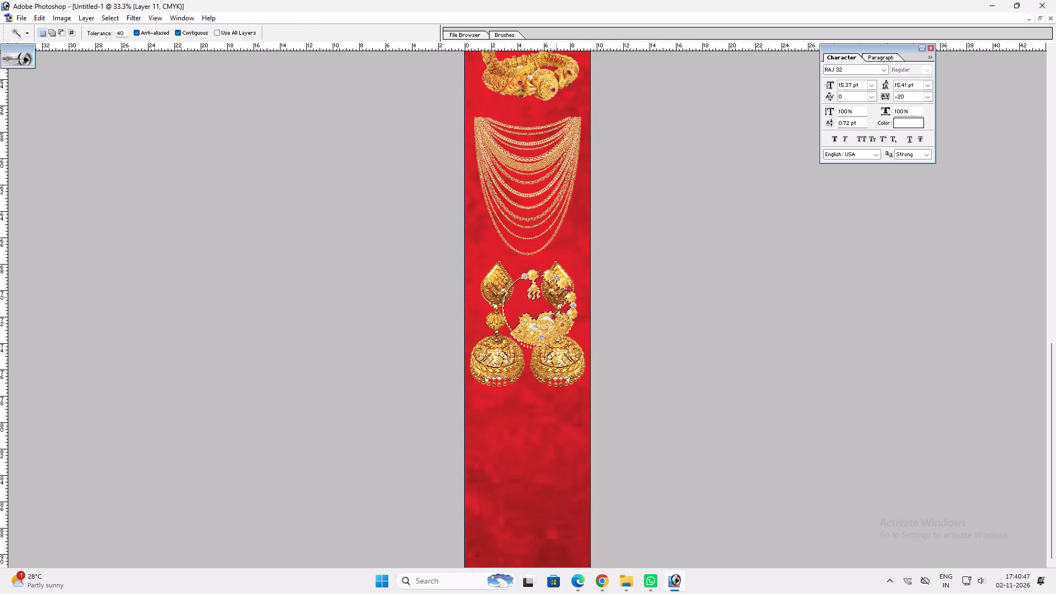
Move the nath into the empty red area below the jhumkas and deselect.
key("v")
left_click_drag(543, 339, 529, 503)
key("ctrl+d")
key("space")
left_click_drag(524, 497, 519, 425)
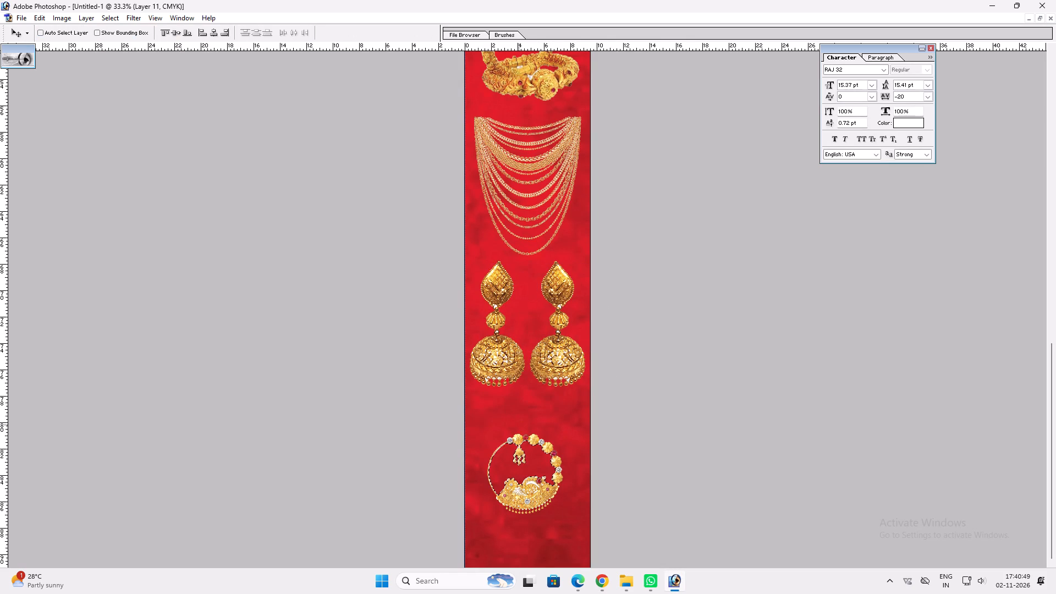
key("ctrl+d")
Enlarge the nath to nearly the strip's full width and place it close to the strip's bottom end.
key("space")
right_click(523, 448)
left_click(541, 450)
key("ctrl+t")
left_click_drag(544, 530, 550, 542, "alt+shift")
key("Return")
left_click_drag(541, 540, 540, 548)
key("ctrl+t")
left_click(555, 499, "alt+shift")
key("shift+Return")
key("v")
Fine-tune the nath's size at the strip's bottom end with Free Transform.
key("ctrl+t")
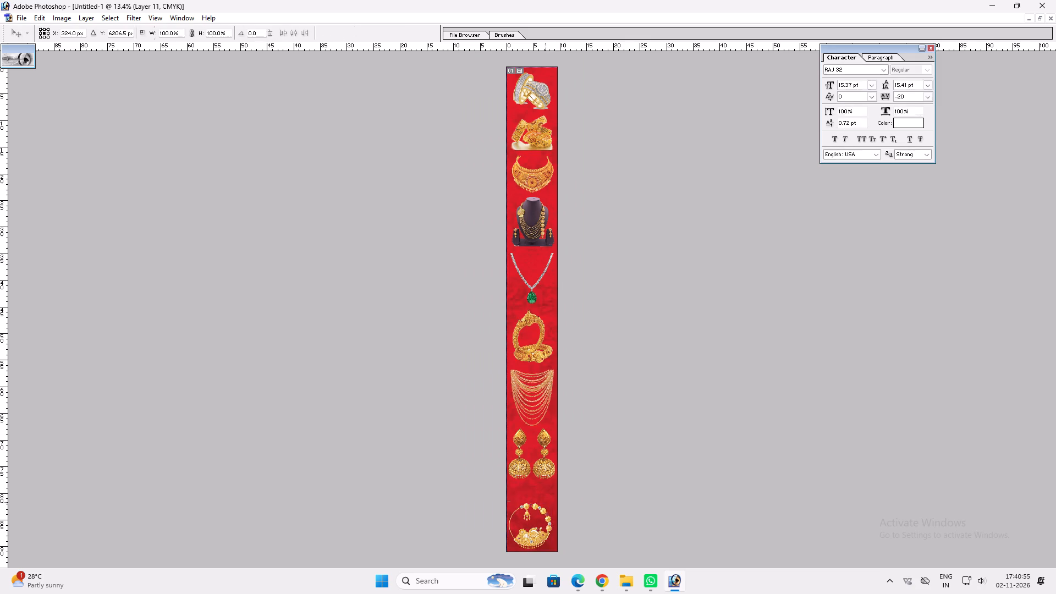
left_click_drag(549, 501, 549, 494, "shift")
key("shift+Return")
key("v")
key("ctrl+t")
left_click(554, 523, "ctrl")
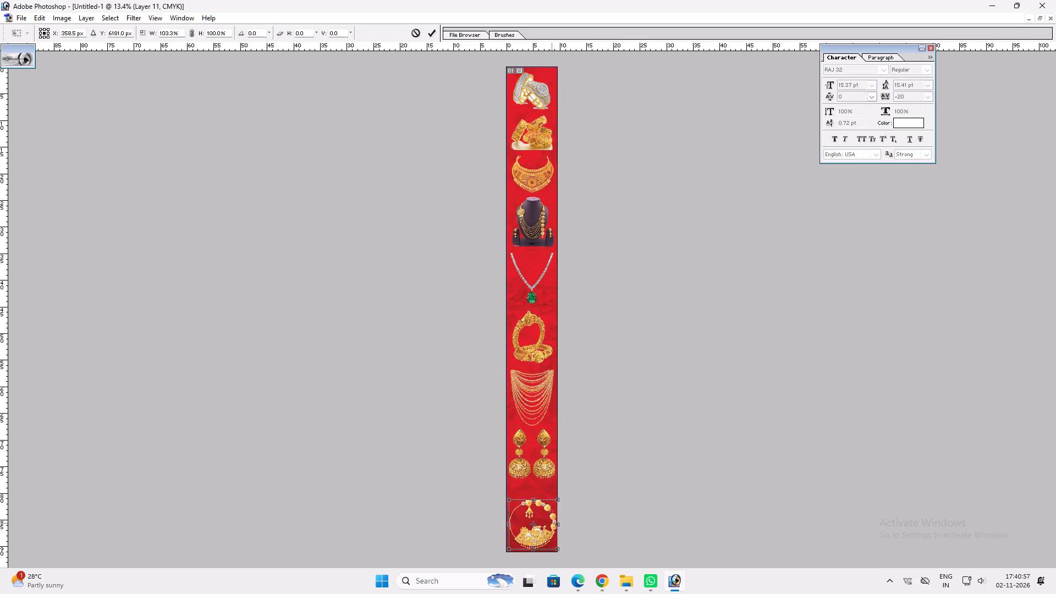
key("shift+Return")
key("v")
Move the jhumka pair down closer to the nath.
left_click(545, 469, "ctrl")
left_click_drag(545, 468, 545, 481)
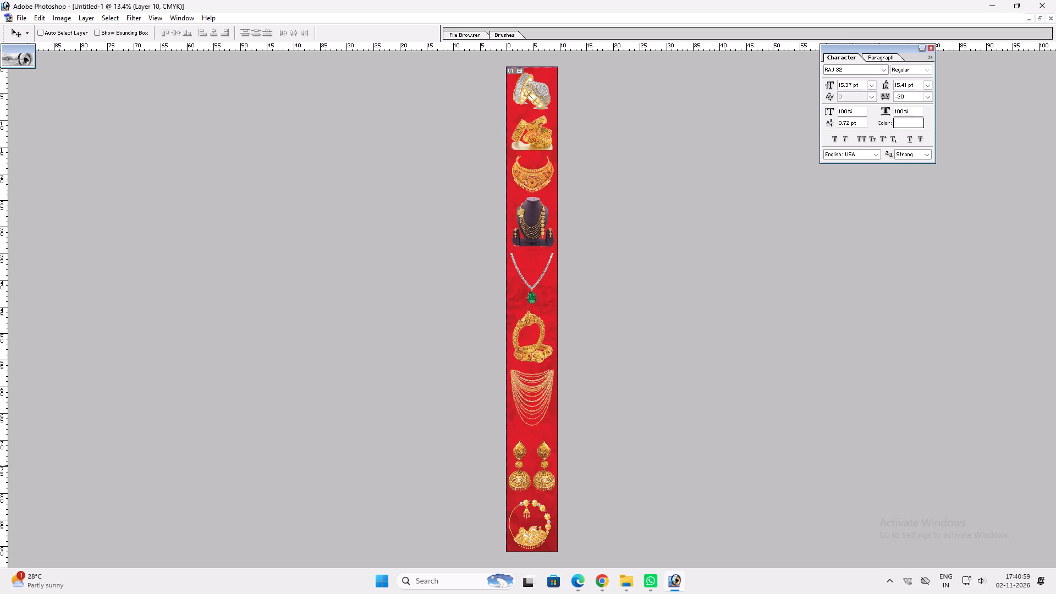
Move the layered gold chain down closer to the jhumkas.
key("z")
left_click_drag(412, 320, 684, 541)
key("v")
key("v")
key("space")
key("space")
key("space")
key("space")
key("space")
key("space")
left_click_drag(531, 444, 547, 278)
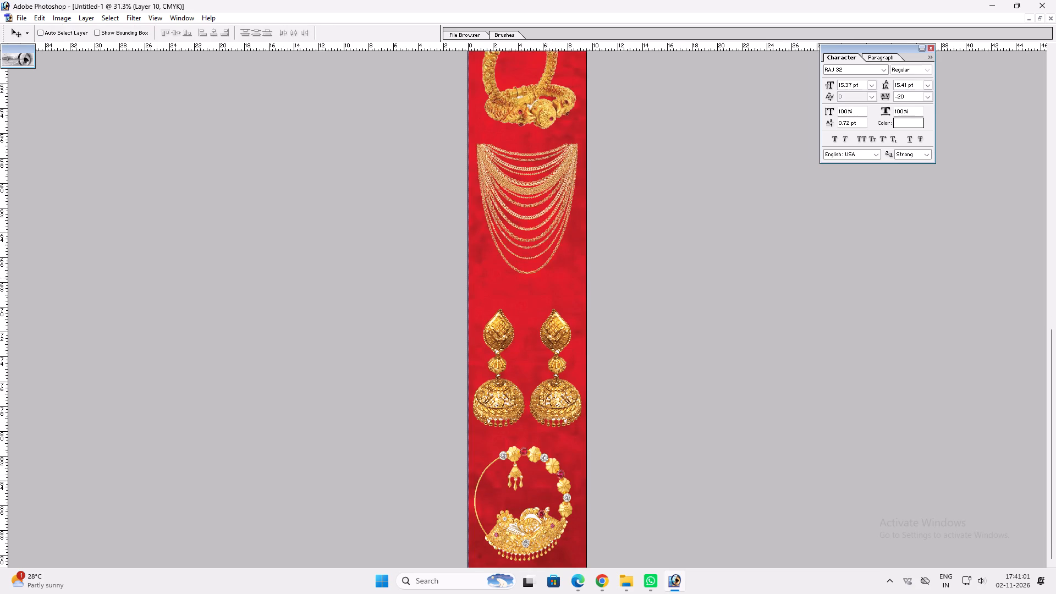
left_click_drag(547, 278, 556, 322)
left_click(532, 191, "ctrl")
left_click_drag(532, 191, 530, 218, "shift")
Shift the emerald pendant necklace slightly down and towards the strip's right edge.
key("space")
right_click(527, 218)
left_click_drag(543, 226, 553, 227)
double_click(532, 295, "ctrl")
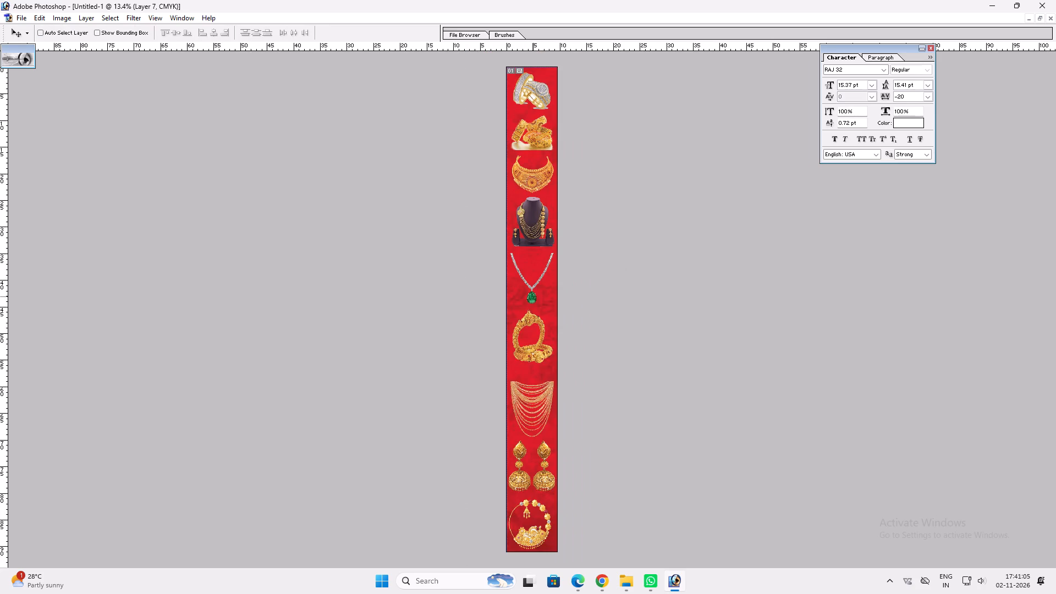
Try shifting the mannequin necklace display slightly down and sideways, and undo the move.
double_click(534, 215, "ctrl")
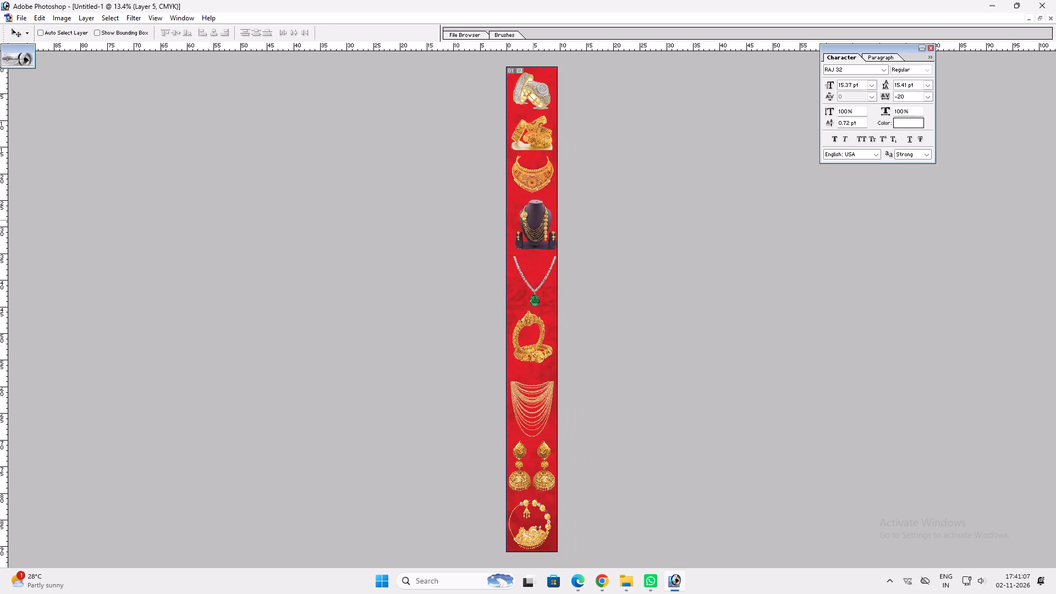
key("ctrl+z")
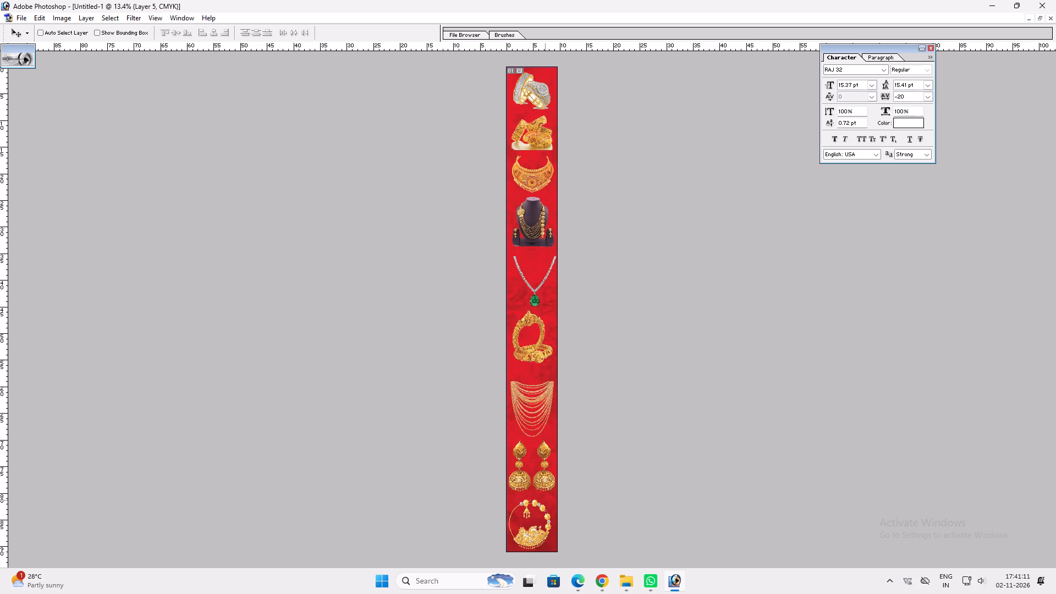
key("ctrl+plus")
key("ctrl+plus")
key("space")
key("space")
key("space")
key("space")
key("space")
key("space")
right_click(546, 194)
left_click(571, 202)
Add a white Outer Glow to the rings at the strip's top, with Normal blend mode, 100% opacity and increased size and spread.
left_click(535, 87, "ctrl")
key("alt+l")
key("alt+y")
key("o")
type("100")
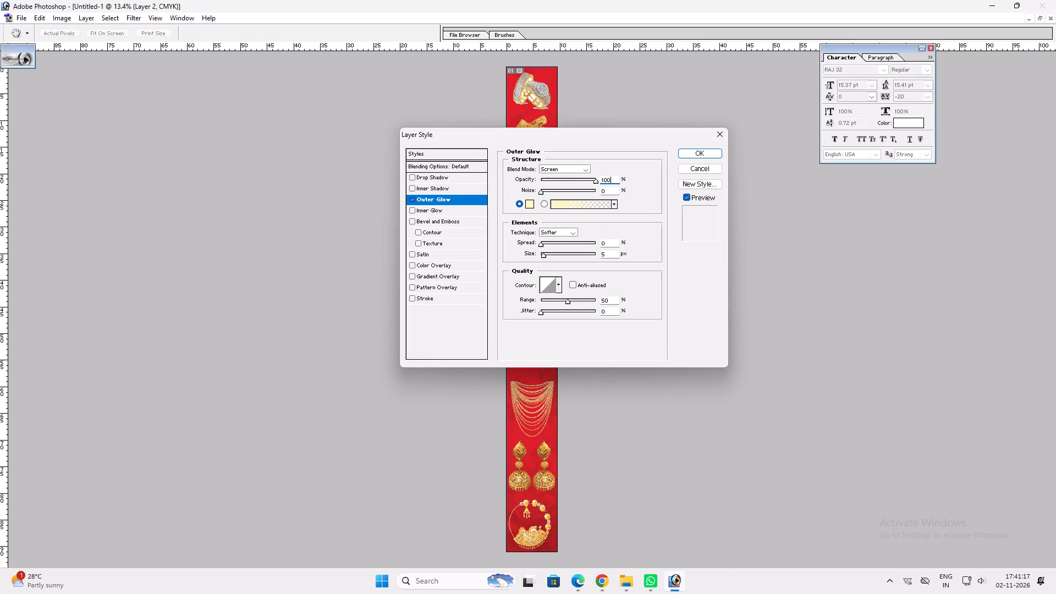
left_click(554, 167)
left_click(553, 178)
left_click(527, 206)
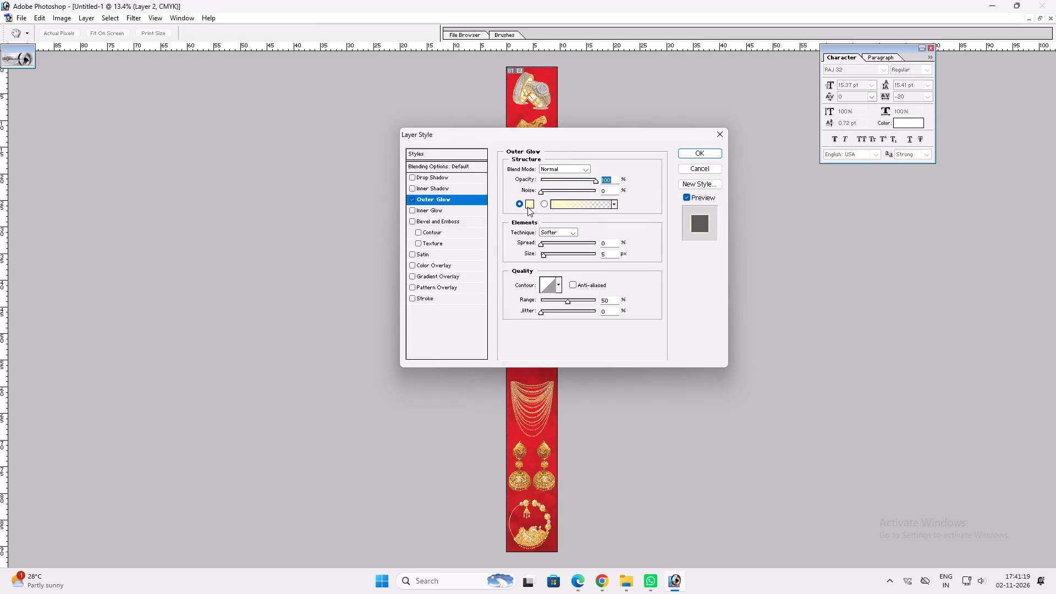
left_click_drag(318, 292, 192, 208)
key("Return")
left_click_drag(544, 254, 551, 253)
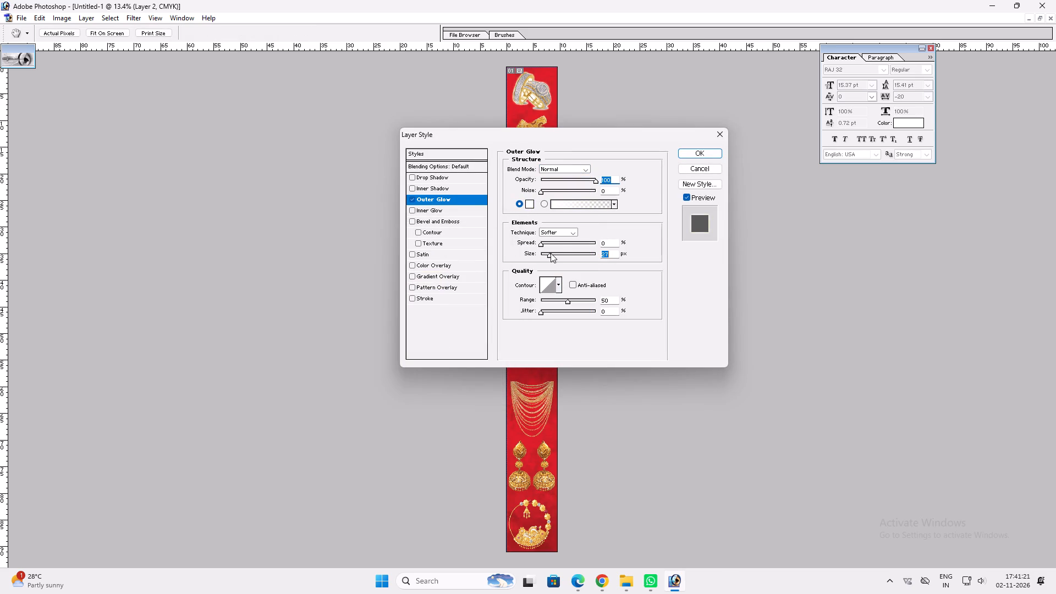
left_click_drag(551, 253, 553, 252)
left_click(545, 245)
key("Return")
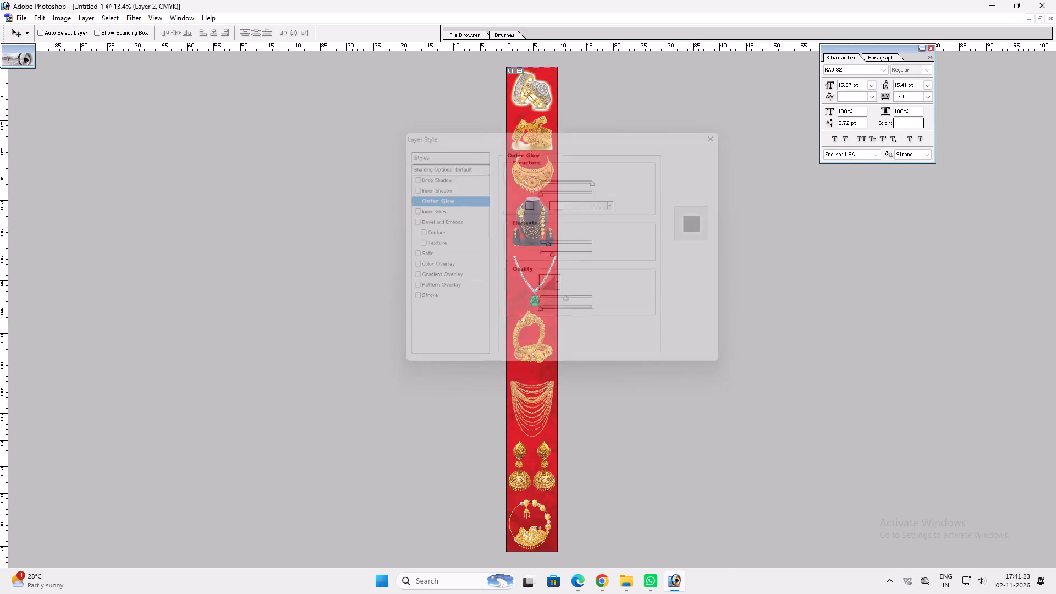
Copy the rings' layer style and paste it onto the gold jewellery directly below, the choker necklace and the mannequin necklace display.
key("alt+l")
key("alt+y")
key("alt+c")
left_click(538, 140, "ctrl")
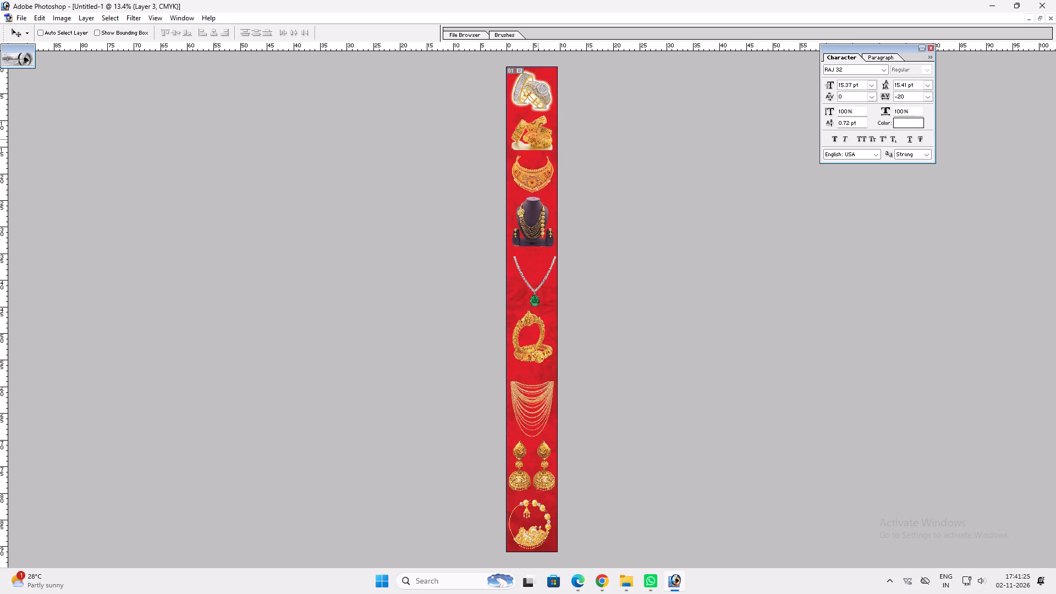
key("alt+l")
key("alt+y")
key("p")
left_click(536, 178, "ctrl")
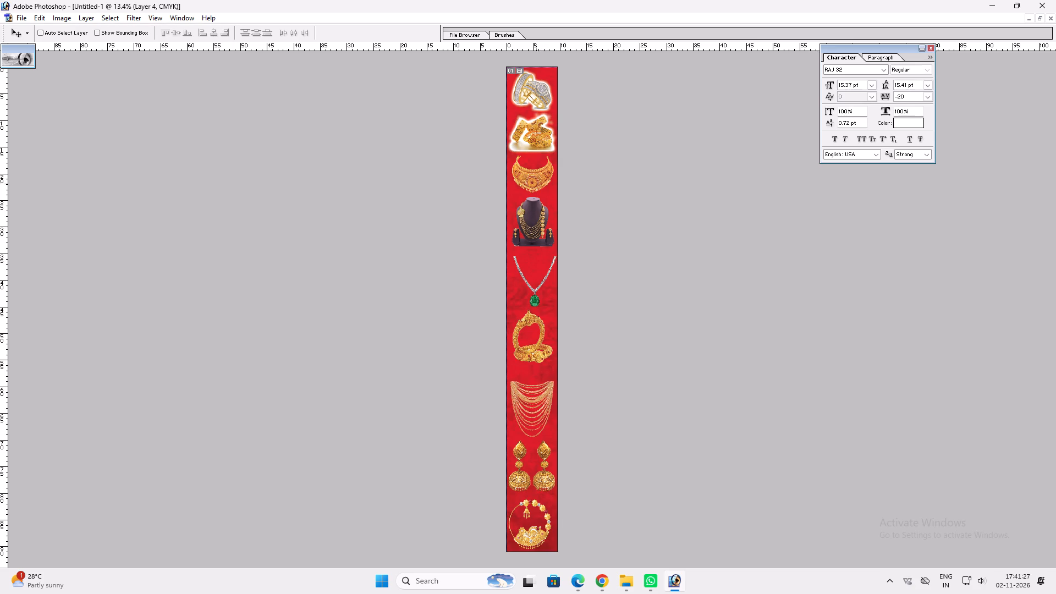
key("alt+l")
key("alt+y")
key("p")
left_click(533, 220, "ctrl")
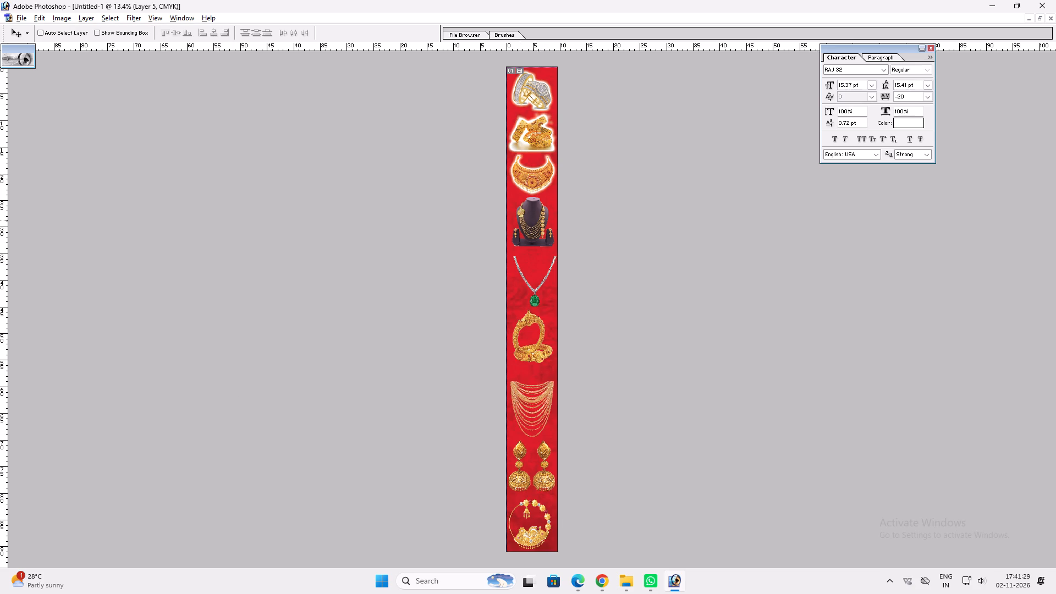
key("alt+l")
type("yp")
Reduce the mannequin necklace display's height to about 92% by lowering its upper edge.
key("ctrl+t")
left_click(526, 200, "shift")
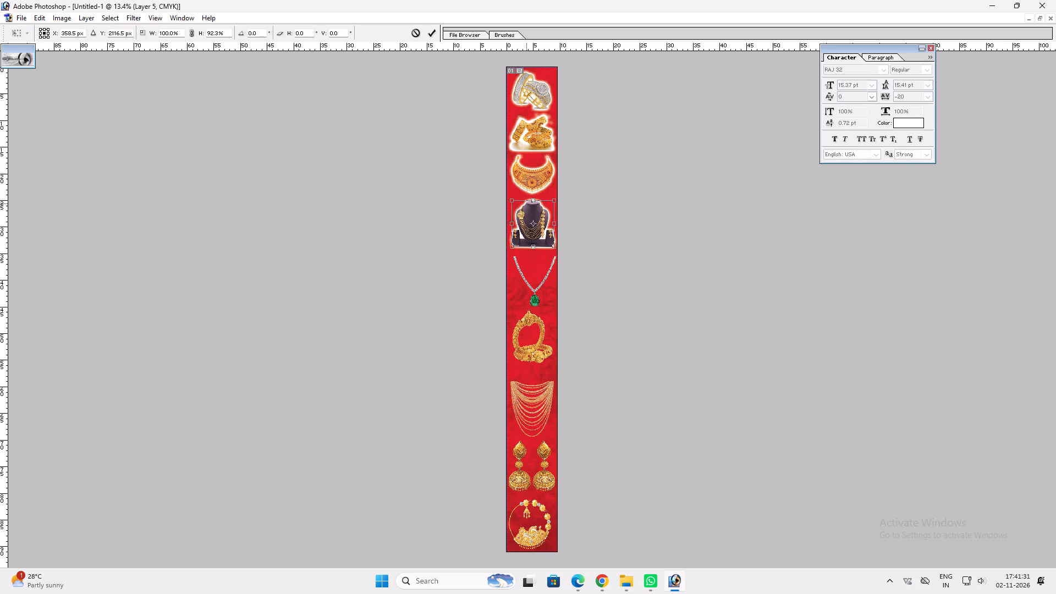
key("Return")
key("v")
Paste the copied glow style onto the emerald pendant necklace.
left_click(535, 299, "ctrl")
key("alt+l")
type("yp")
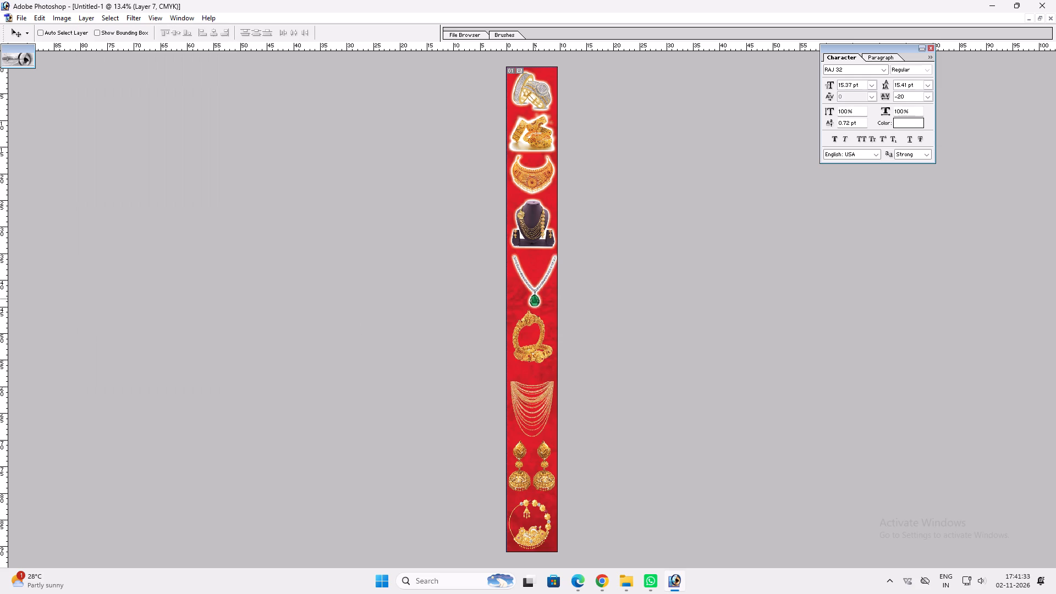
Narrow the emerald pendant necklace to about 86% of its width.
key("ctrl+t")
left_click_drag(558, 268, 552, 269, "shift")
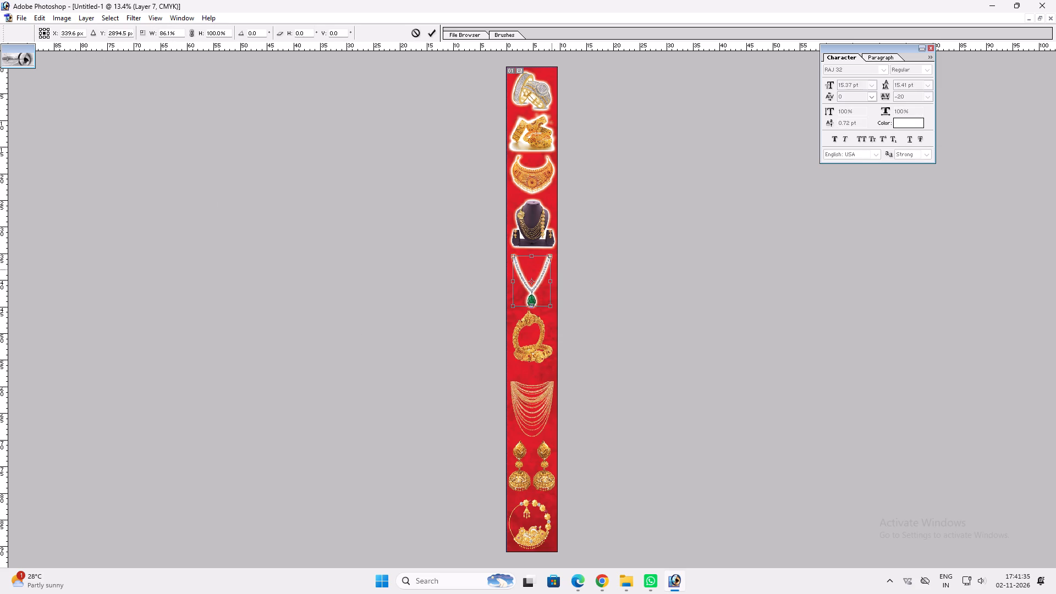
key("shift+Return")
key("v")
Paste the copied glow style onto the gold bangles below the pendant and onto the layered gold chain.
left_click(540, 356, "ctrl")
key("alt+l")
type("yp")
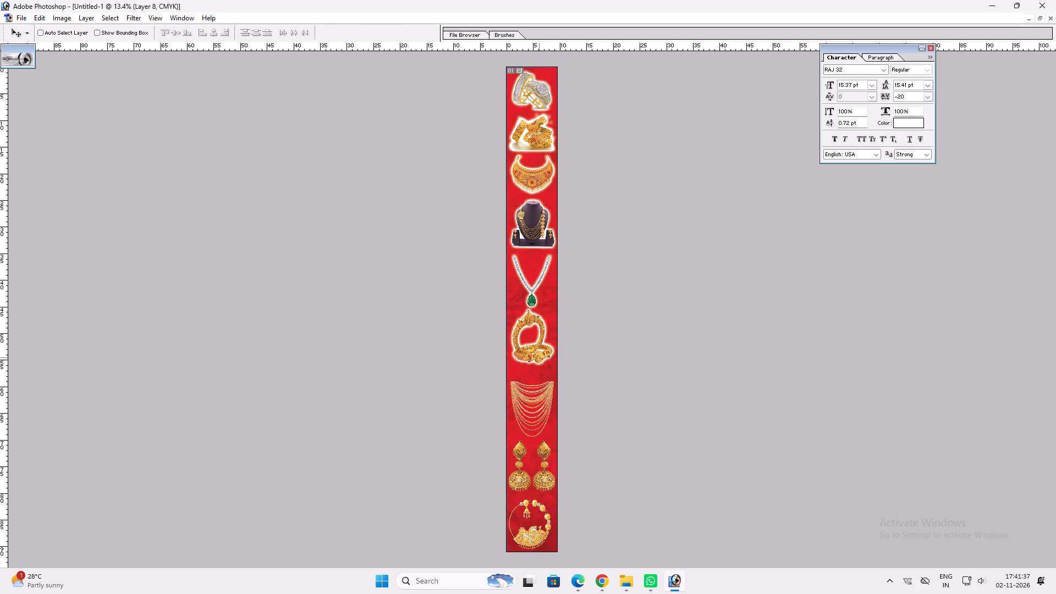
left_click(530, 402, "ctrl")
key("alt+l")
key("alt+semicolon")
type("yp")
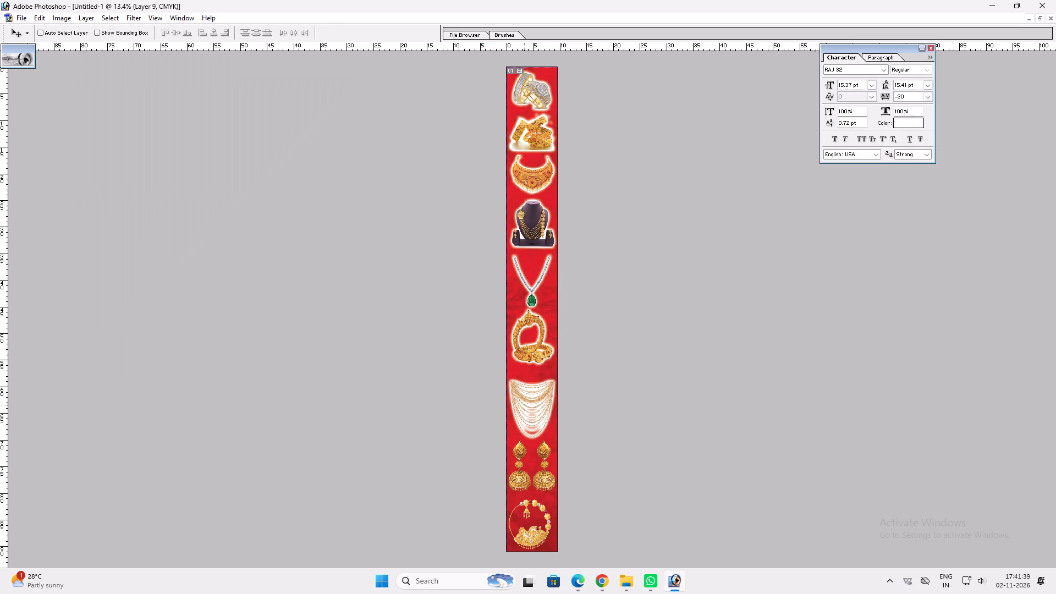
Paste the copied glow style onto the jhumka pair.
key("z")
left_click_drag(404, 316, 695, 516)
key("v")
key("space")
left_click_drag(530, 385, 526, 311)
left_click(560, 328, "ctrl")
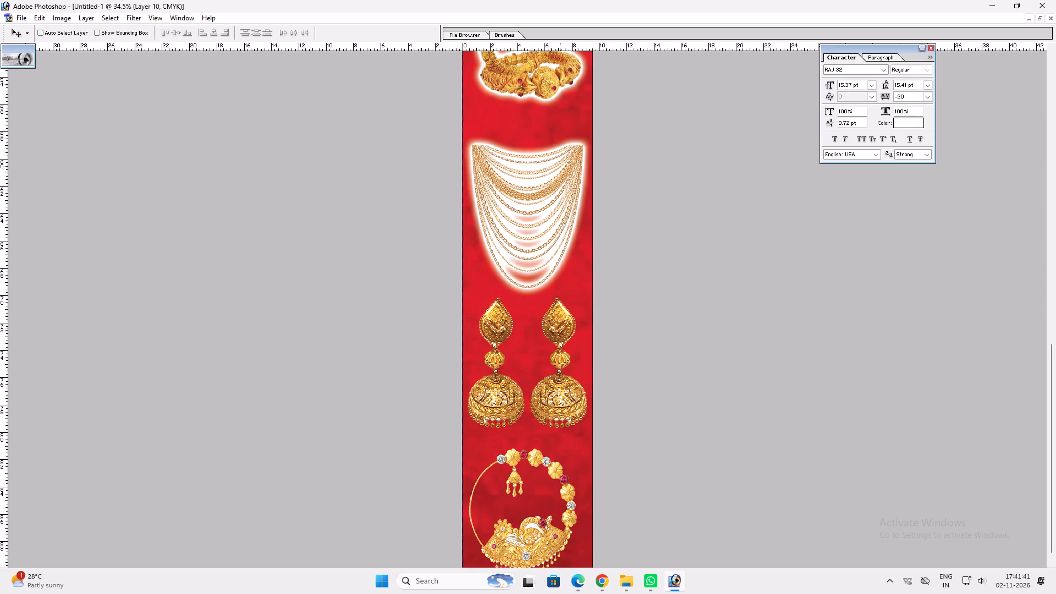
key("alt+l")
key("alt+y")
type("p")
Centre the jhumka layer horizontally on the strip by aligning it to a whole-canvas selection, then deselect.
key("space")
left_click_drag(560, 328, 555, 235)
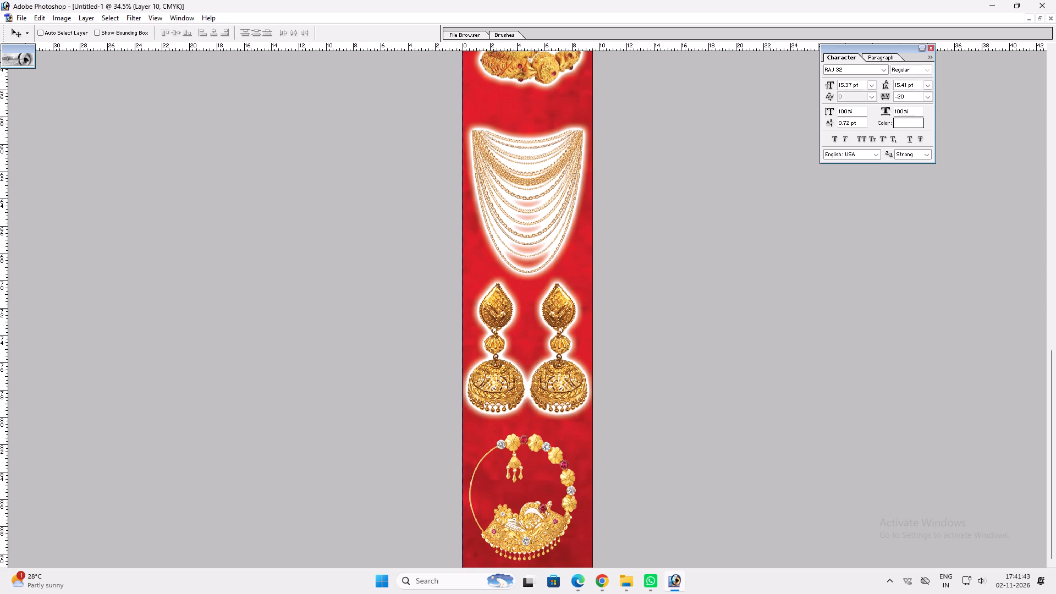
key("ctrl+a")
key("alt+l")
key("alt+i")
key("alt+h")
key("ctrl+d")
Shrink the jhumka pair slightly around its centre so its glow clears the strip's edges.
key("ctrl+t")
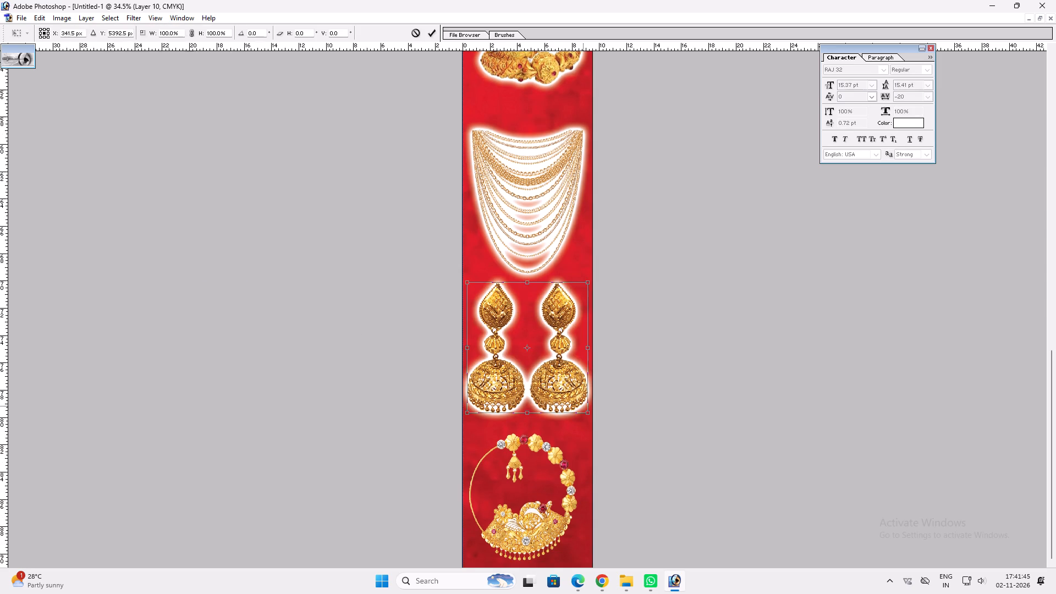
left_click(583, 415, "alt+shift")
key("shift+Return")
key("v")
Paste the copied glow style onto the nath.
left_click(552, 514, "ctrl")
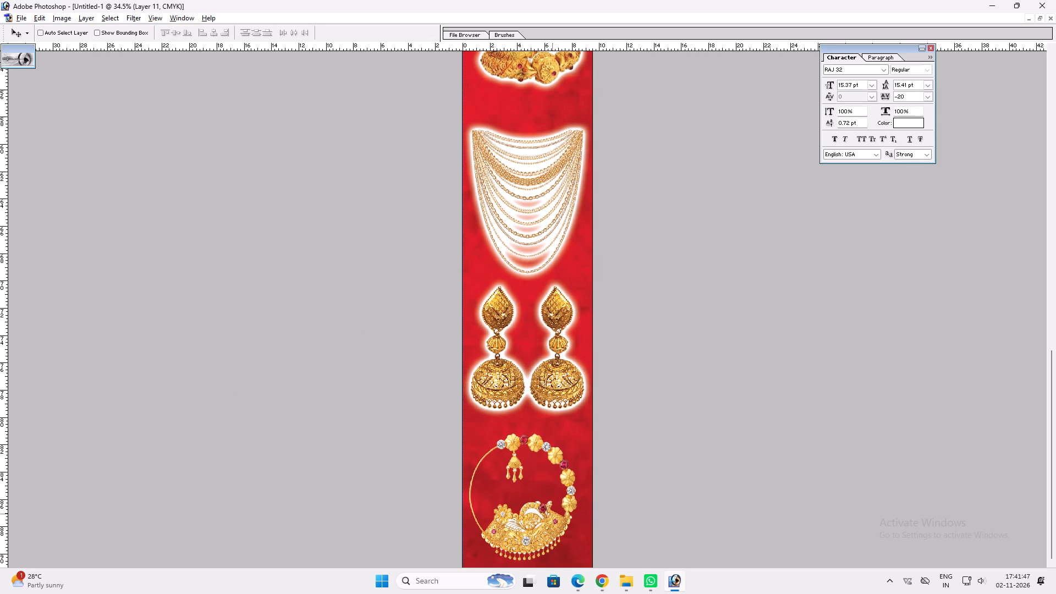
key("alt+l")
type("yp")
Centre the nath layer horizontally on the strip by aligning it to a whole-canvas selection, then deselect.
key("space")
key("ctrl+a")
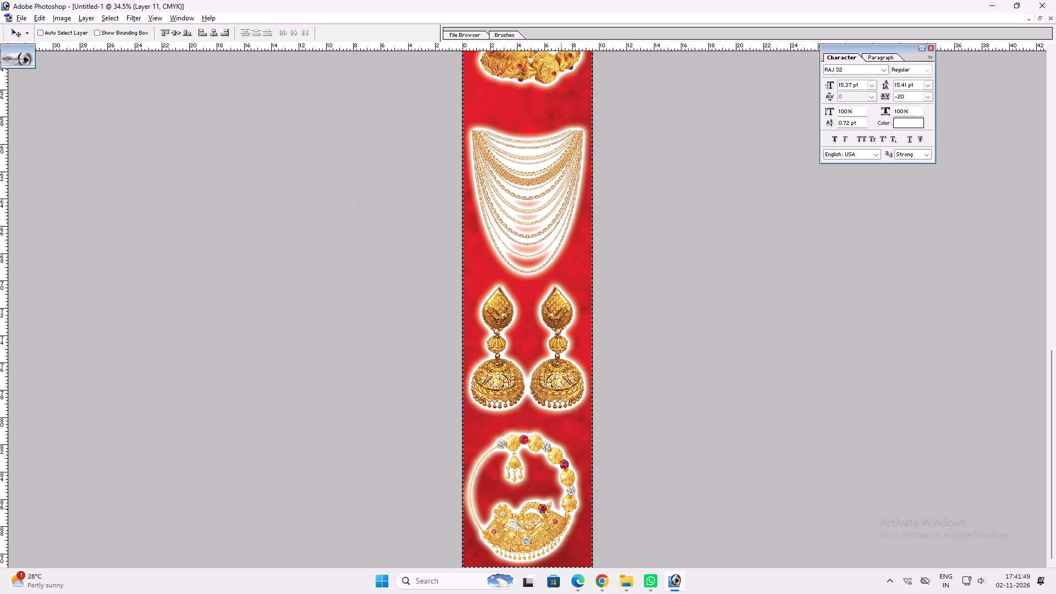
key("alt+l")
key("alt+i")
key("h")
key("ctrl+d")
Fit the whole strip on screen to check the arrangement of all the jewellery pieces.
key("space")
key("space")
key("space")
key("space")
key("space")
key("space")
key("space")
key("space")
key("space")
key("space")
key("space")
key("space")
right_click(547, 404)
left_click_drag(570, 409, 576, 411)
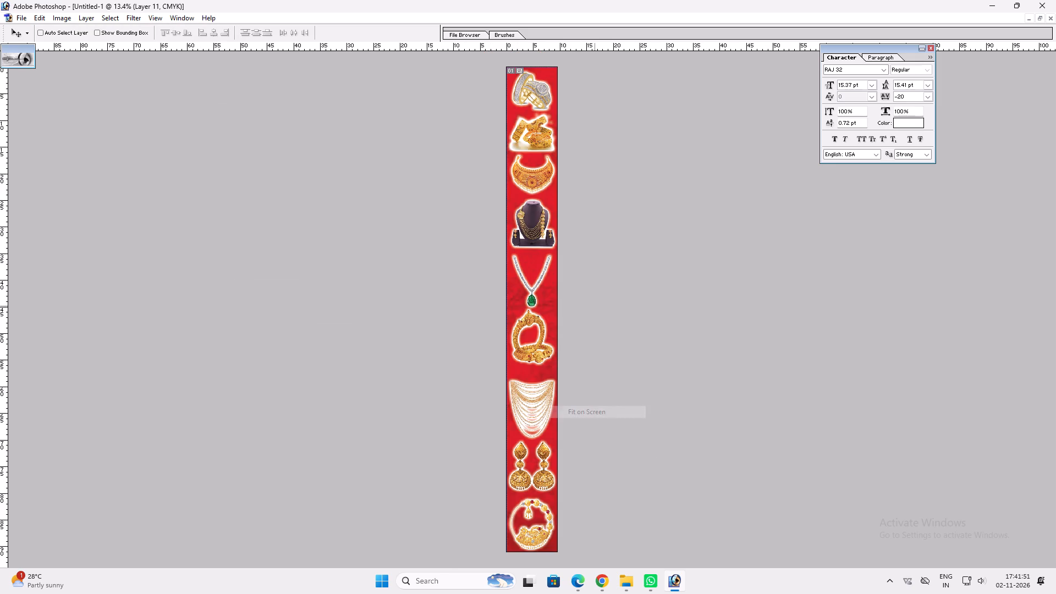
type("vv")
Begin saving the strip as a new file, creating a folder named jagmadba inside the 02.11.2026 folder.
key("ctrl+shift+s")
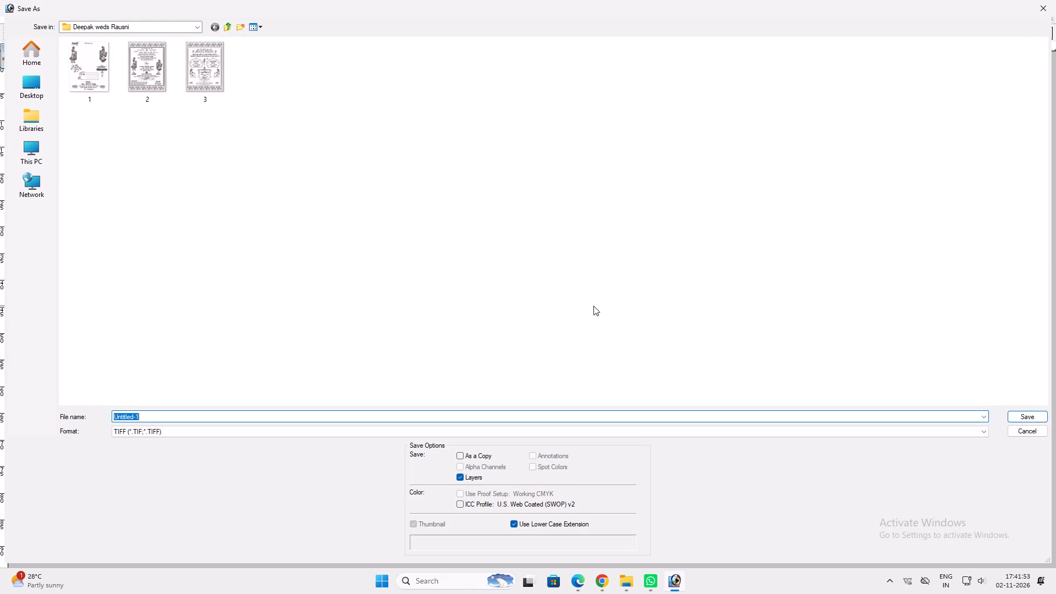
left_click(228, 31)
left_click(245, 26)
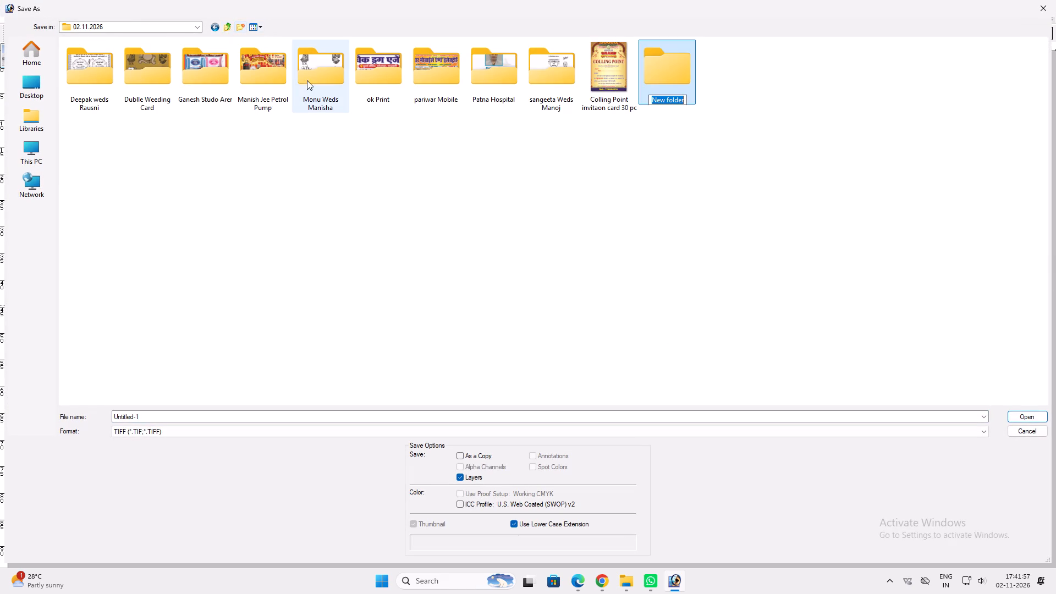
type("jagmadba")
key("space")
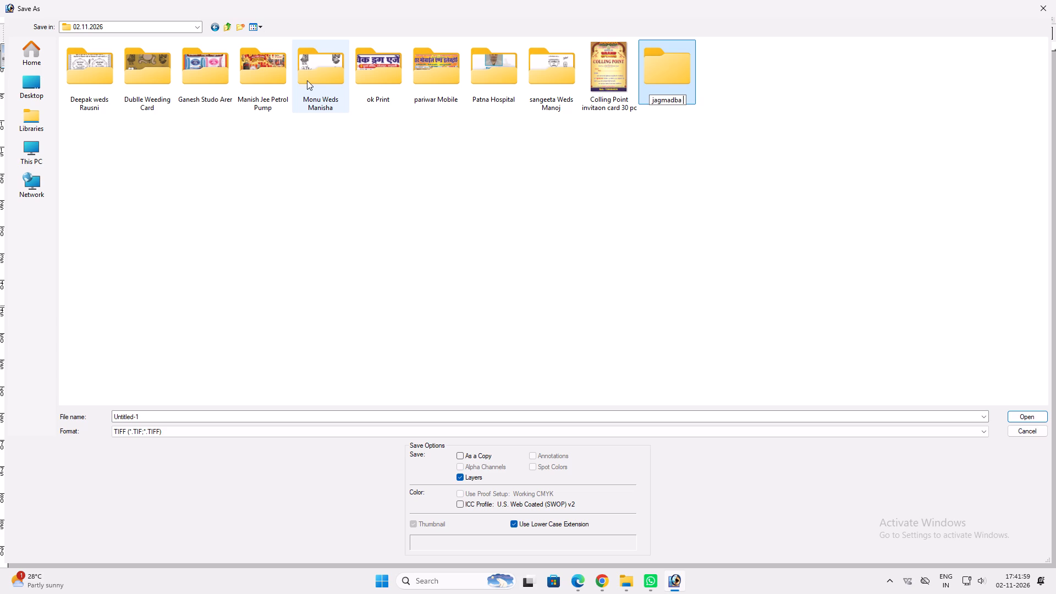
Complete the new folder's name as jagmadba Jwelers and open that folder as the save location.
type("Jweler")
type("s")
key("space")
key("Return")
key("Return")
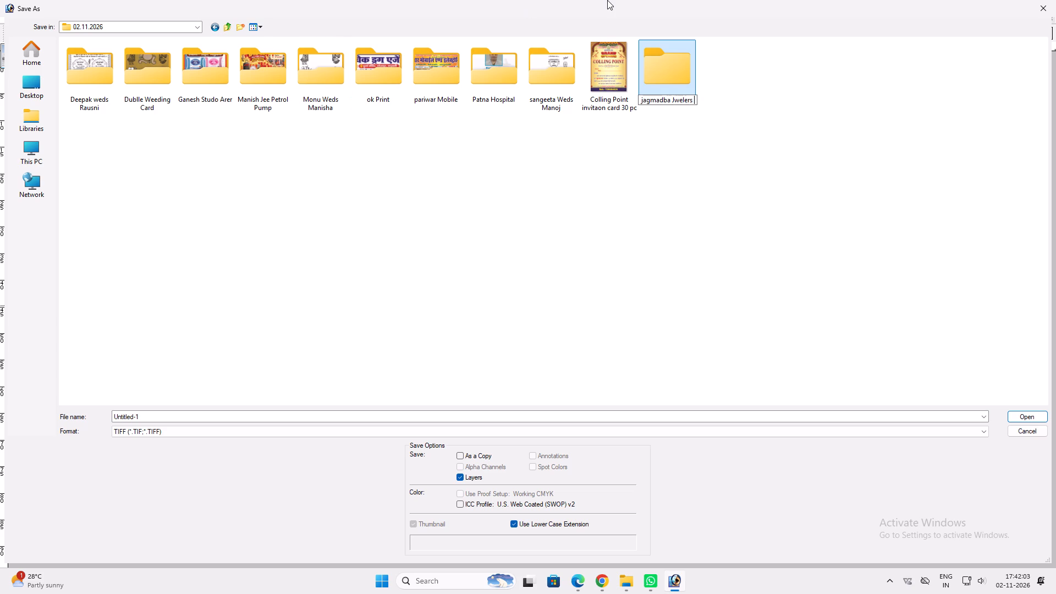
Name the file "9.5x91= pc Str" and save it in the jagmadba Jwelers folder as a TIFF with layers.
left_click(239, 413)
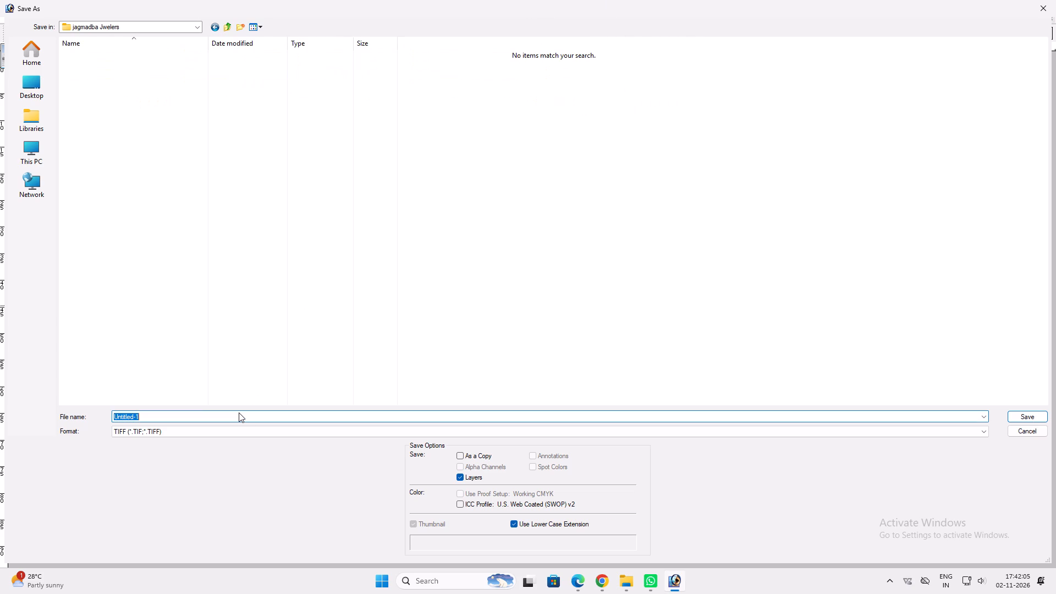
left_click(239, 408)
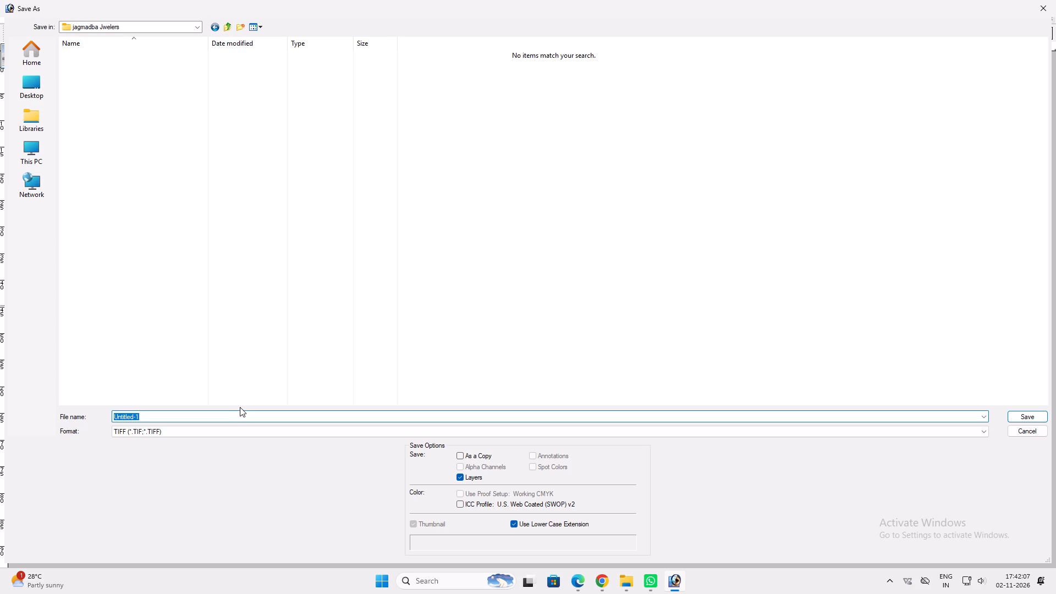
left_click(238, 414)
key("ctrl+a")
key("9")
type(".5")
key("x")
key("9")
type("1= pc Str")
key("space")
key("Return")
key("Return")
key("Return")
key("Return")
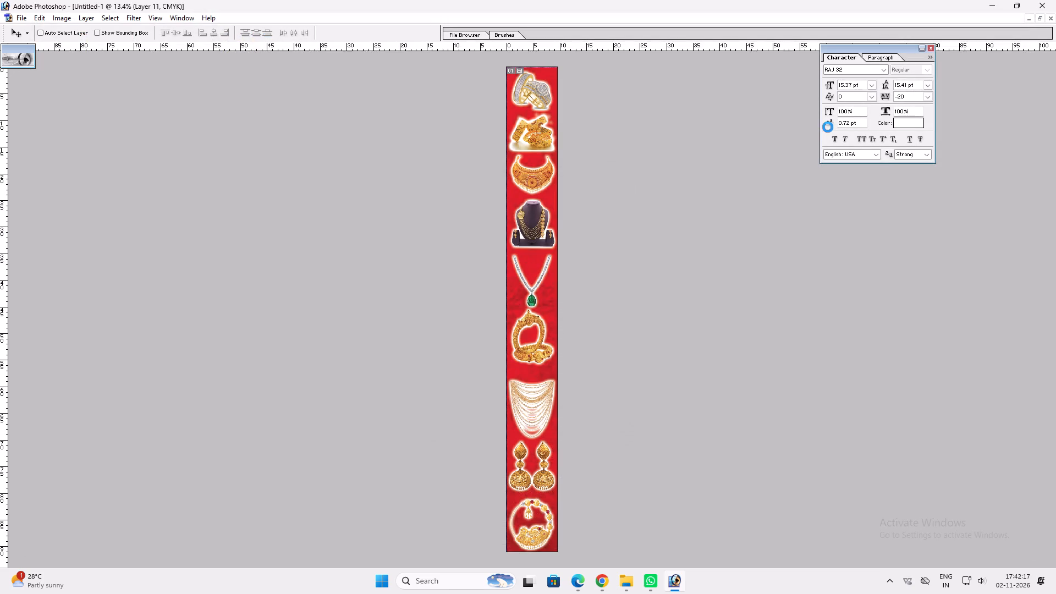
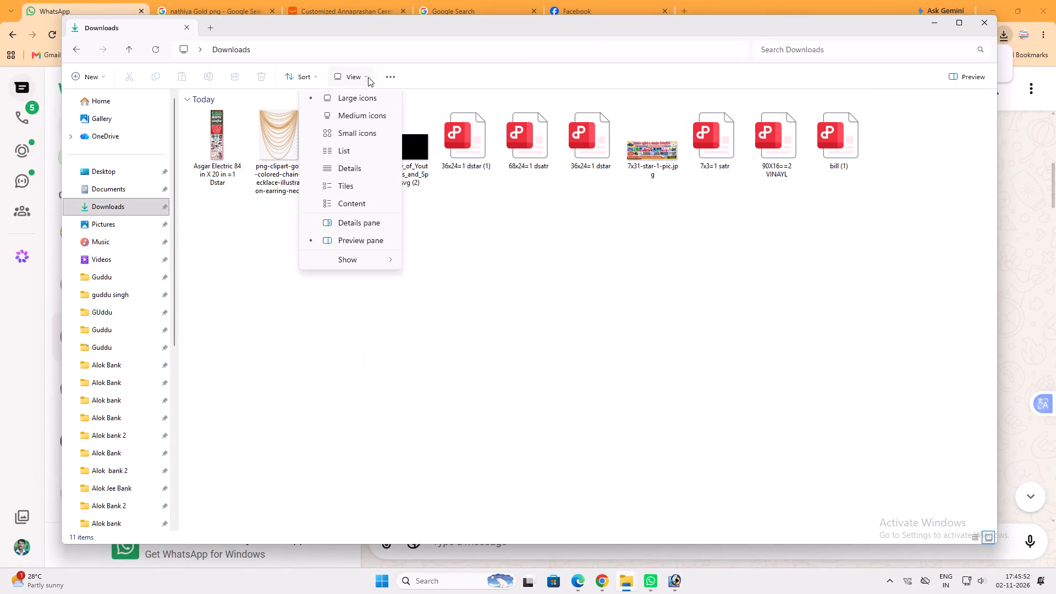
Move the Asgar Electric 84 in X 20 in =1 Dstar file from Downloads into the 02.11.2026 folder within Photoshop's Open dialog.
left_click(366, 112)
left_click(223, 142)
key("ctrl+x")
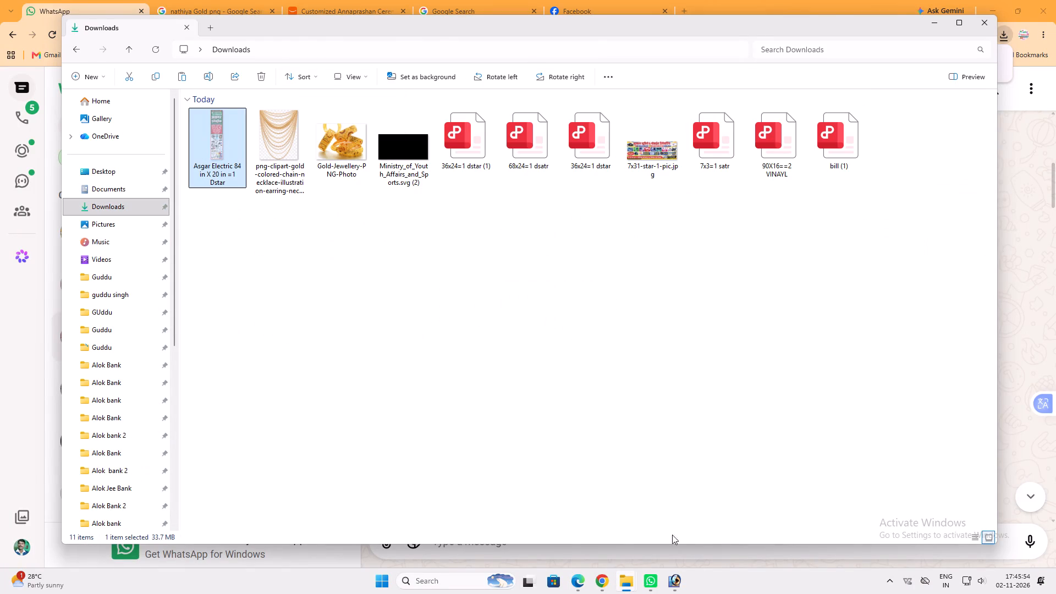
left_click(674, 586)
key("ctrl+o")
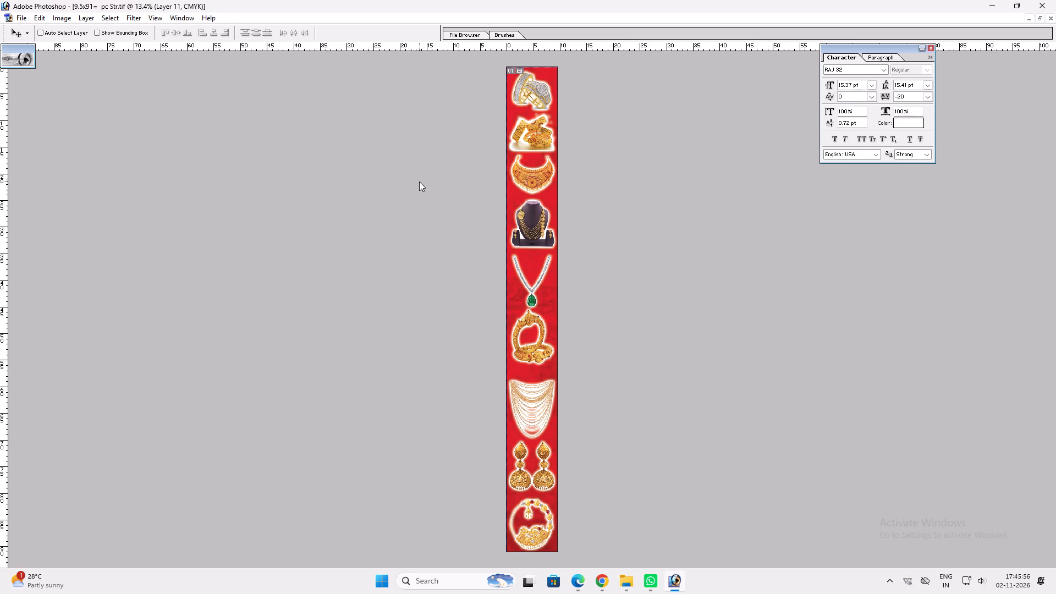
left_click(236, 31)
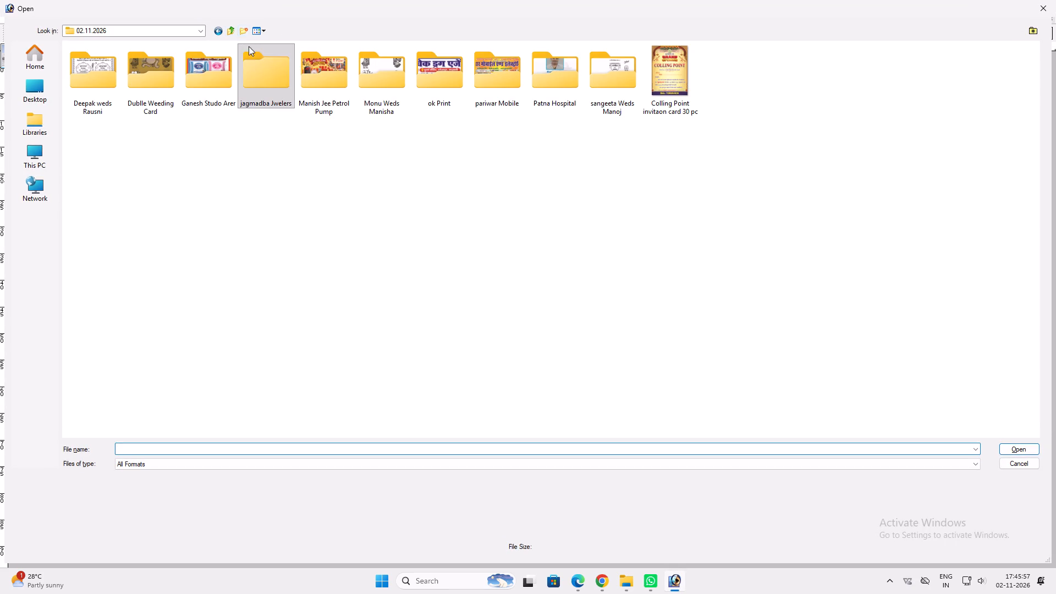
left_click(425, 212)
key("ctrl+v")
left_click(741, 84)
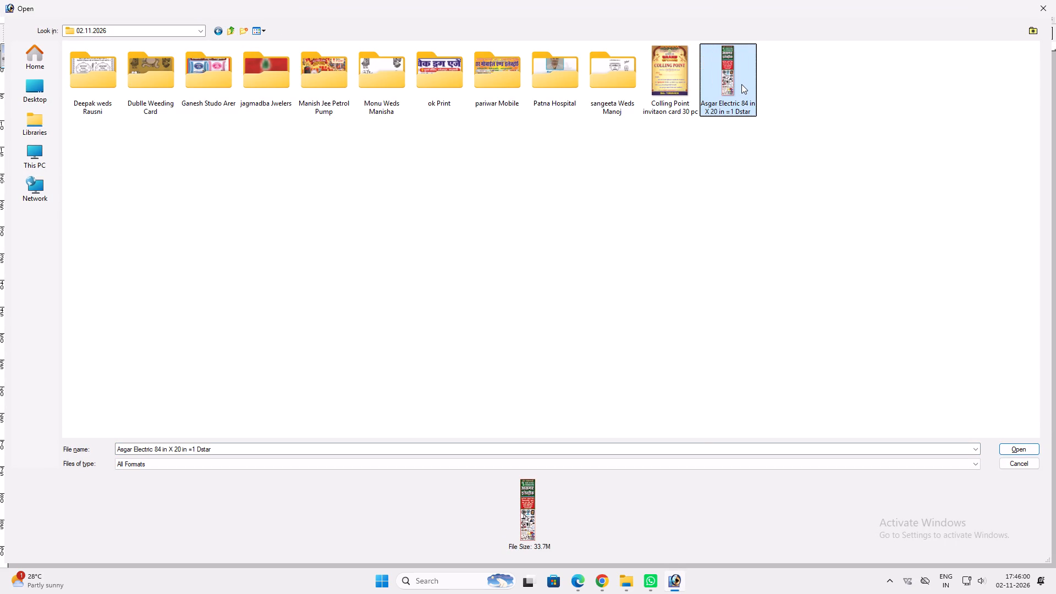
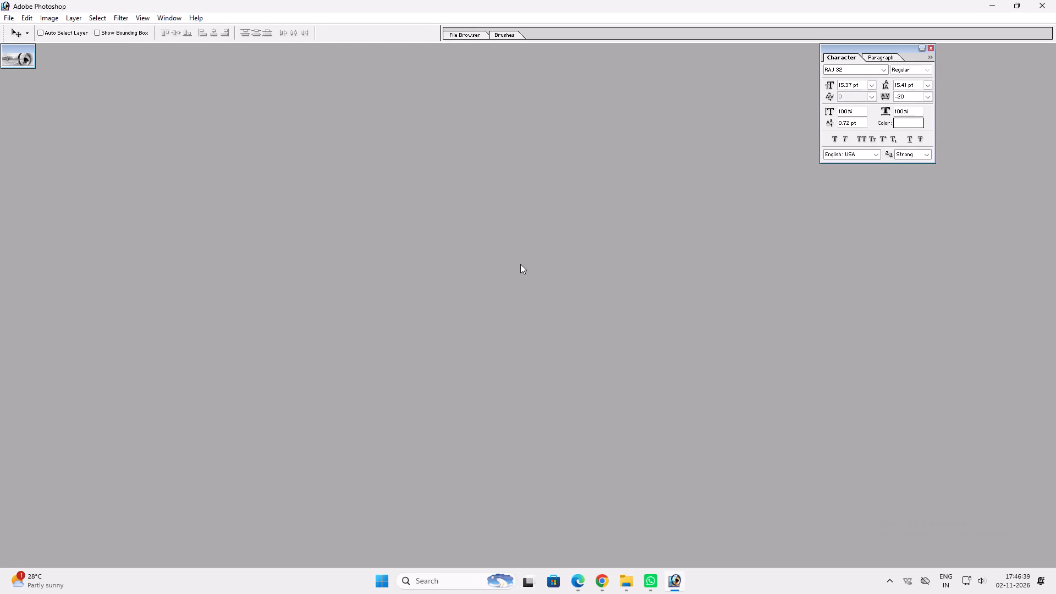
Copy the Asgar Electric 84 in X 20 in =1 Dstar file from the 02.11.2026 folder into the Final Print folder.
left_click(230, 31)
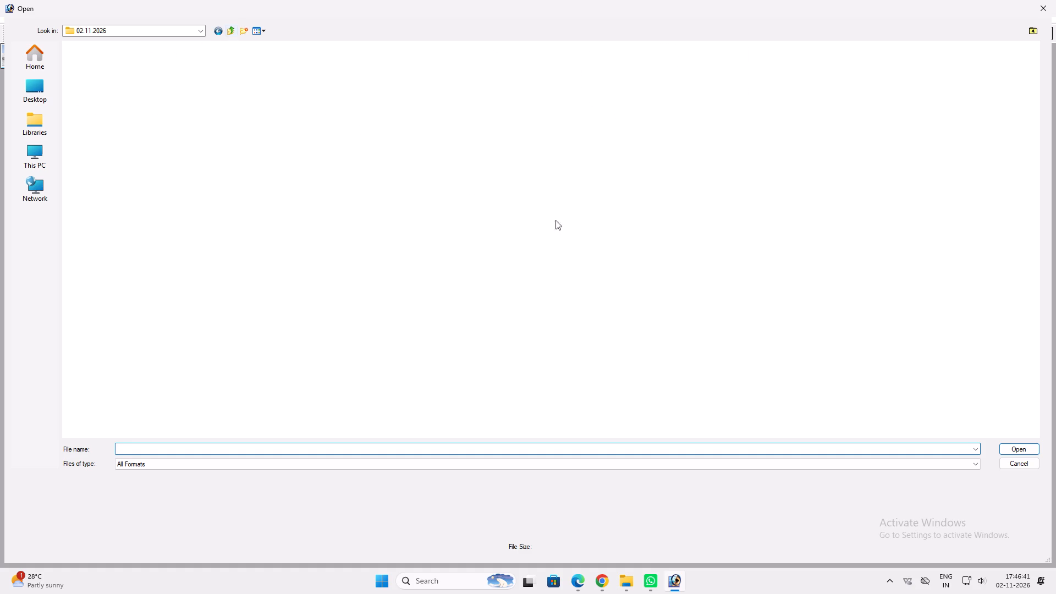
left_click(581, 230)
left_click(661, 91, "ctrl")
key("ctrl+c")
key("ctrl+c")
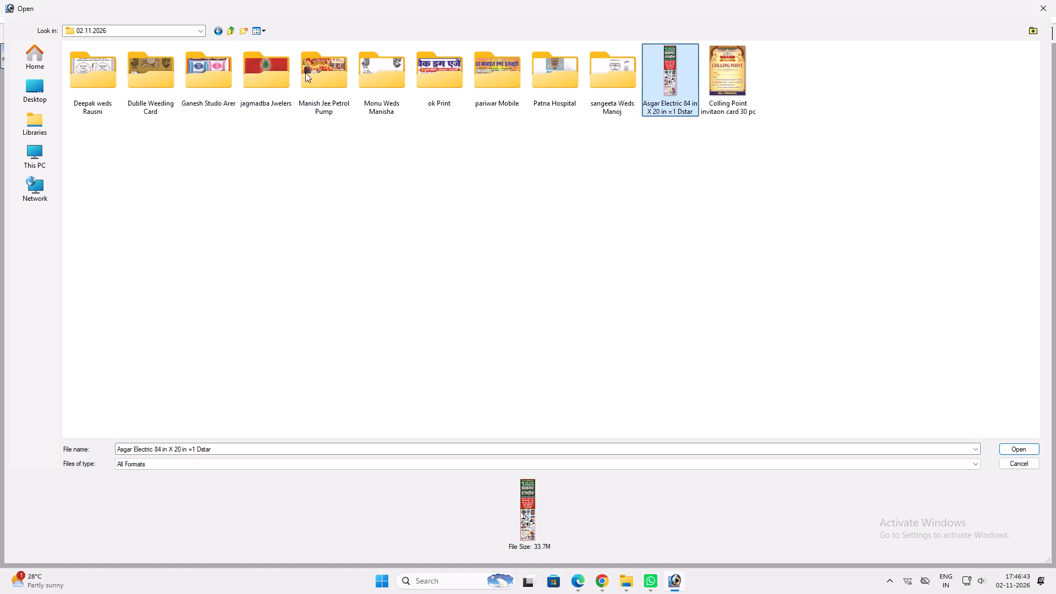
key("ctrl+c")
key("ctrl+c")
key("ctrl+c")
left_click(227, 29, "ctrl")
left_click(320, 174)
double_click(206, 86)
left_click(288, 181)
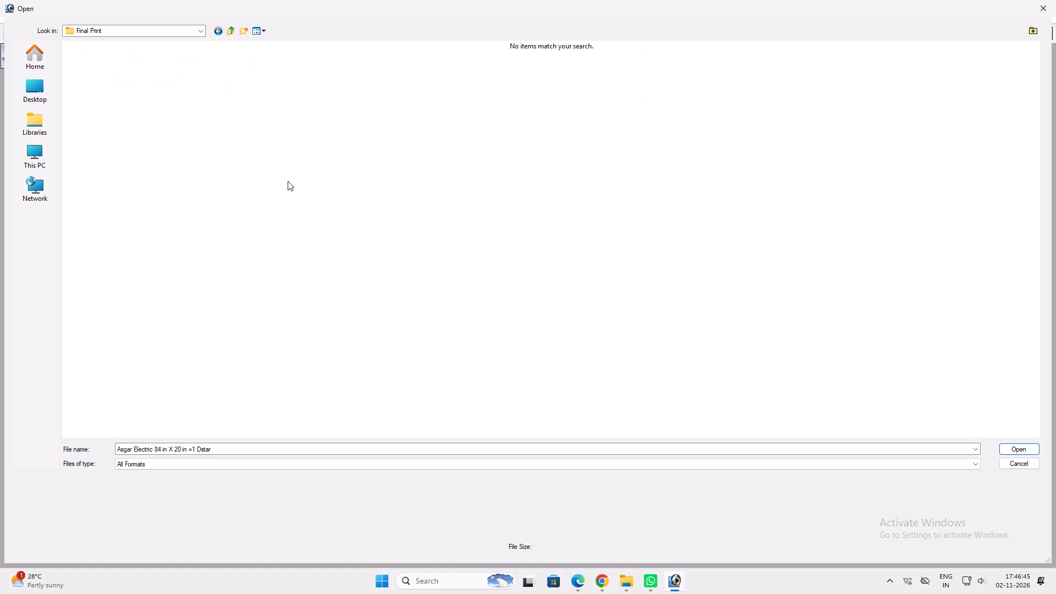
key("ctrl+v")
left_click(1054, 0)
Open the 9.5x91= pc Str file from the jagmadba Jwelers folder and fit it in the window.
double_click(643, 206)
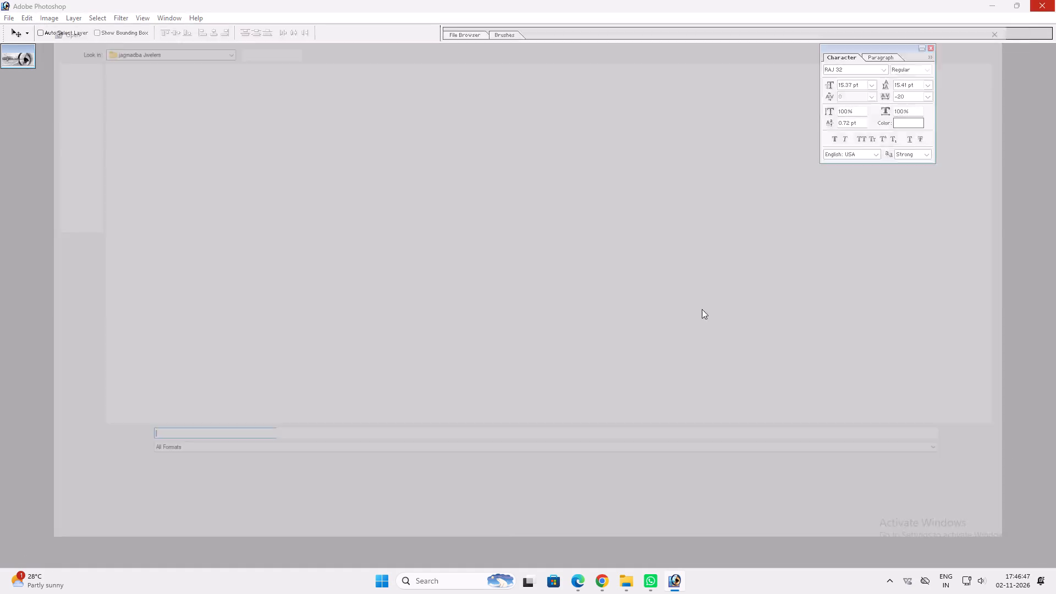
left_click(100, 61)
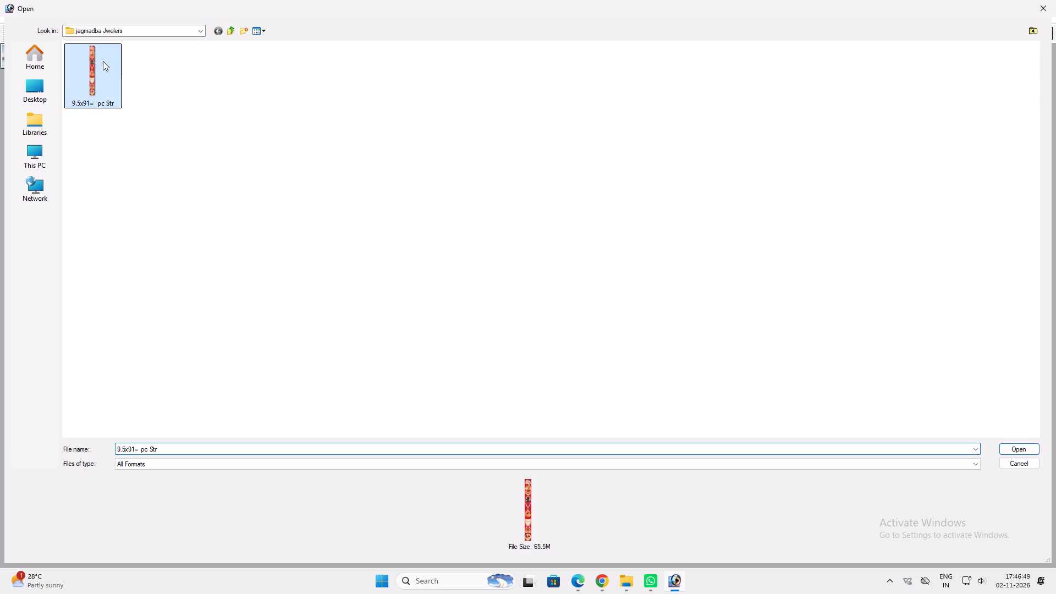
key("Return")
key("space")
left_click(100, 52)
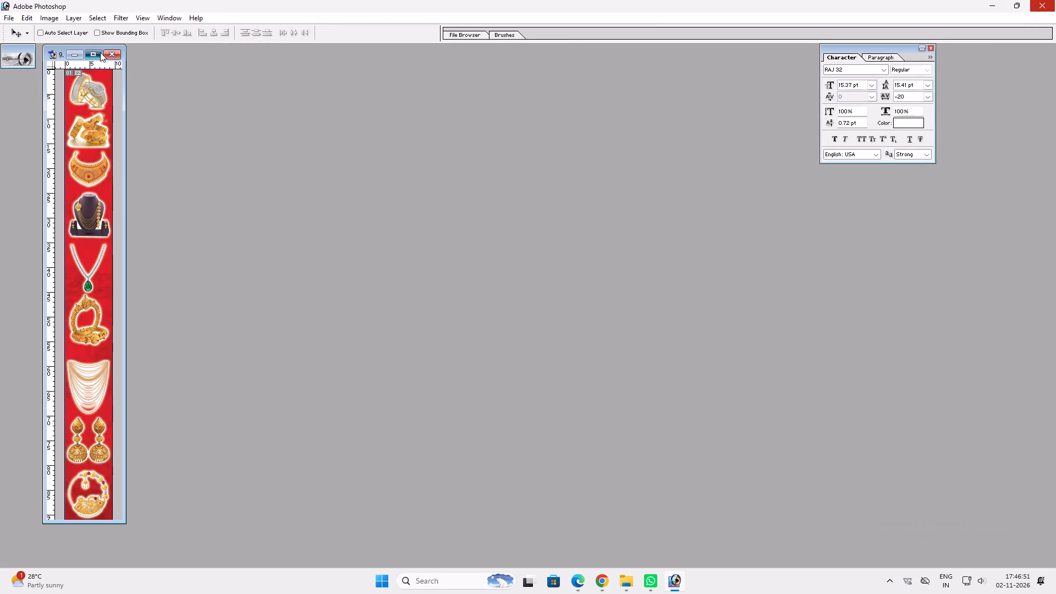
key("ctrl+0")
key("v")
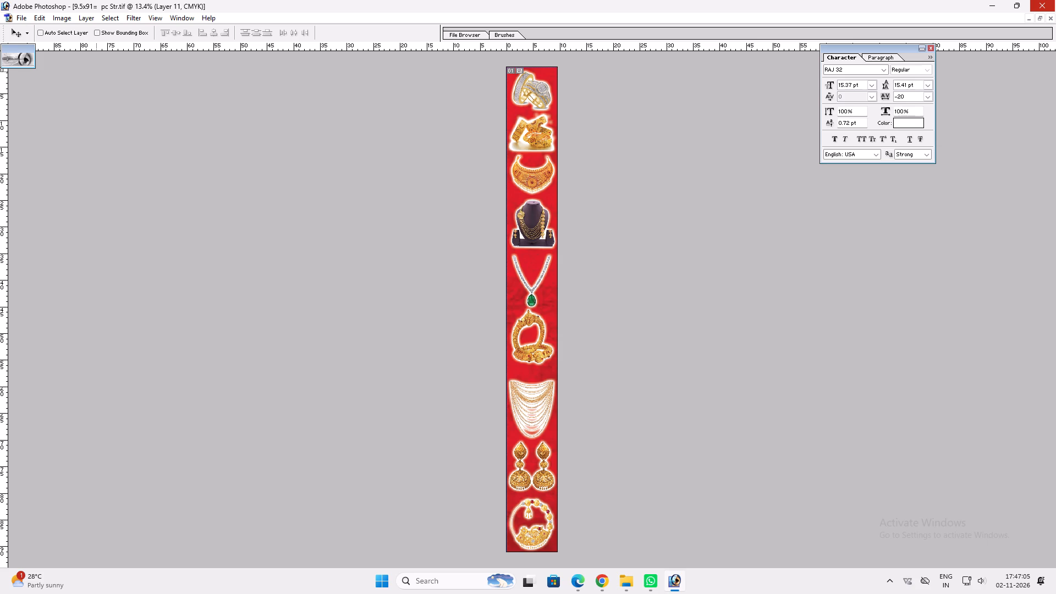
Resize the image to 16 inches wide, leaving its height unchanged, and refit it in the window.
key("alt+i")
key("alt+i")
key("Tab")
key("Tab")
key("Tab")
key("Tab")
type("16")
key("Return")
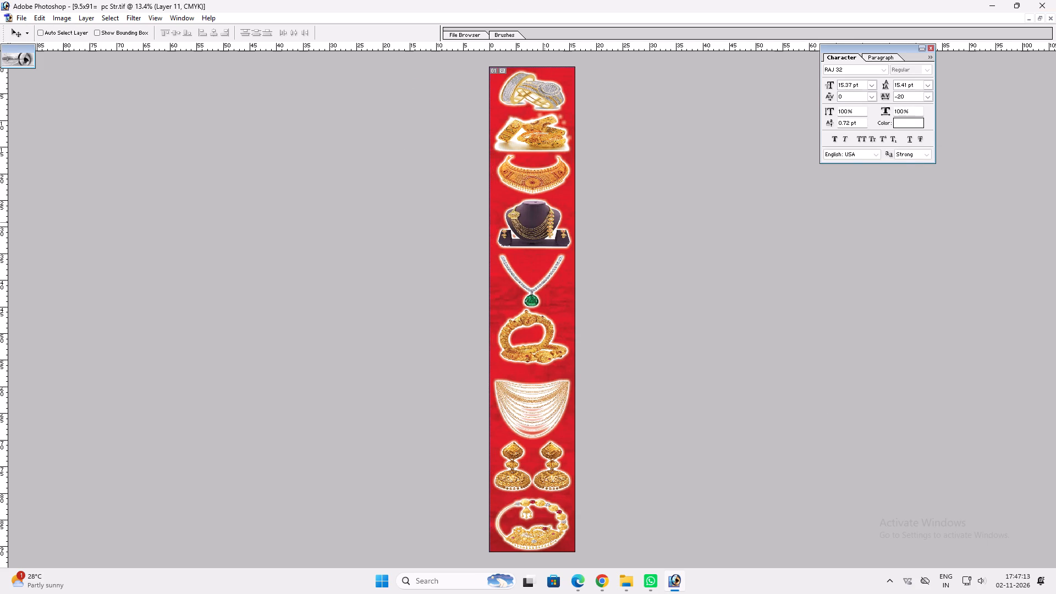
key("ctrl+0")
key("v")
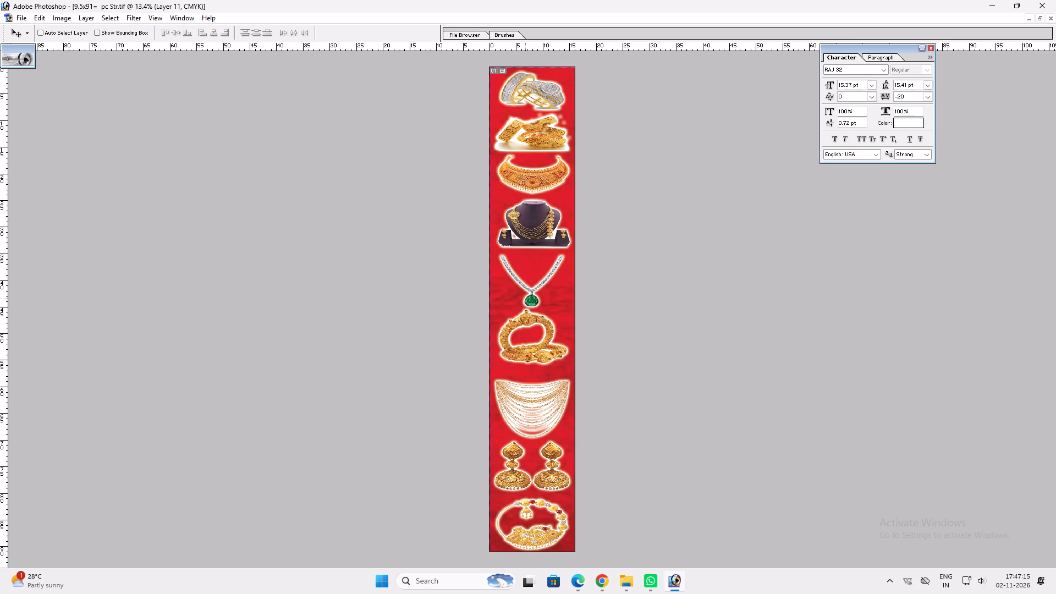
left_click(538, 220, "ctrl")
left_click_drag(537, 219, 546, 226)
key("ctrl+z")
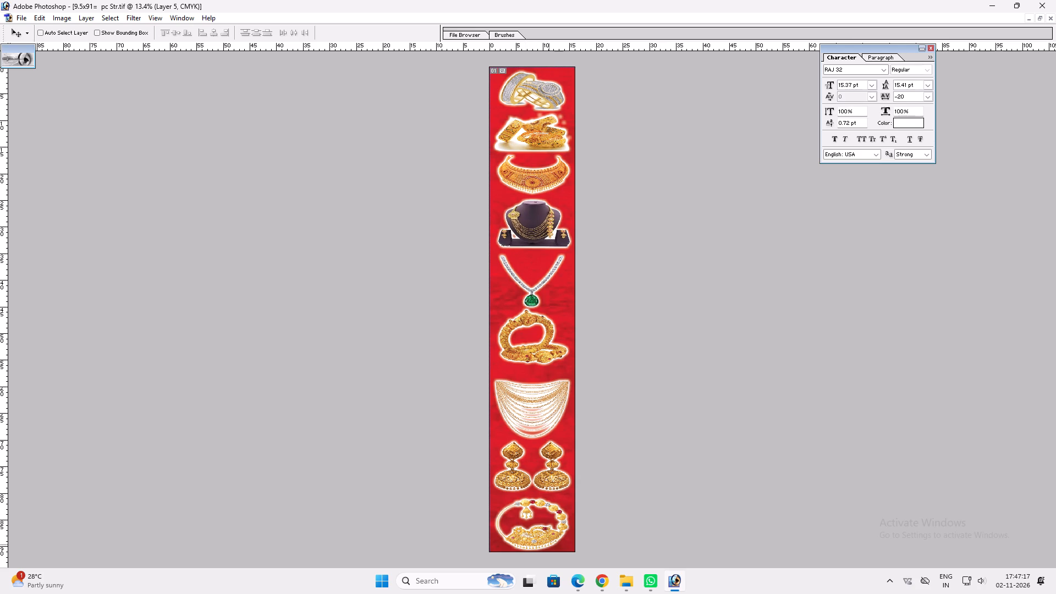
Delete the round bangle image layer at the bottom of the strip.
left_click(545, 536, "ctrl")
left_click_drag(545, 536, 545, 513)
key("ctrl+z")
key("alt+l")
key("alt+l")
key("alt+l")
key("v")
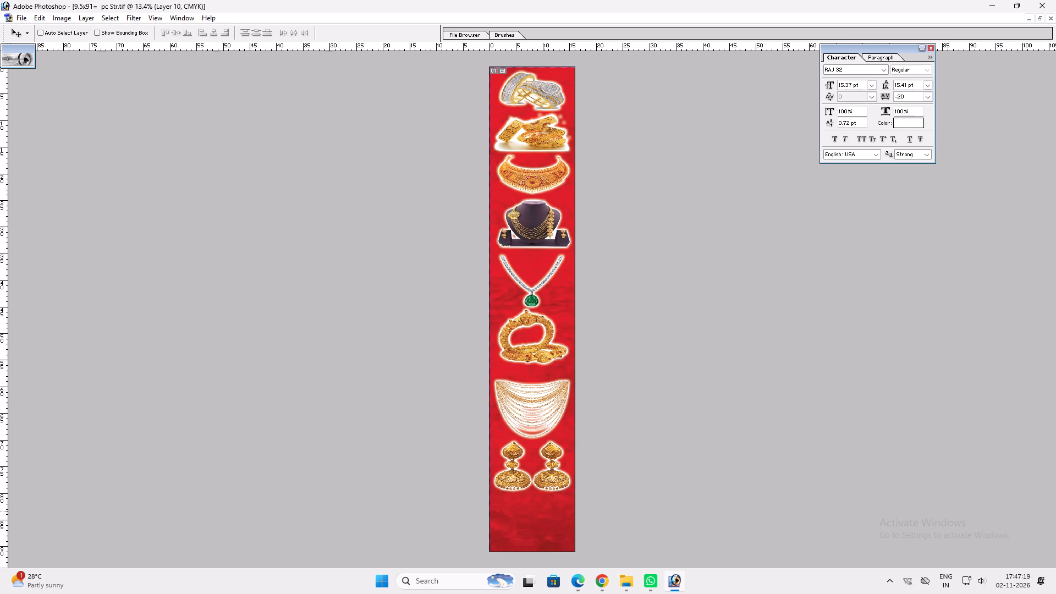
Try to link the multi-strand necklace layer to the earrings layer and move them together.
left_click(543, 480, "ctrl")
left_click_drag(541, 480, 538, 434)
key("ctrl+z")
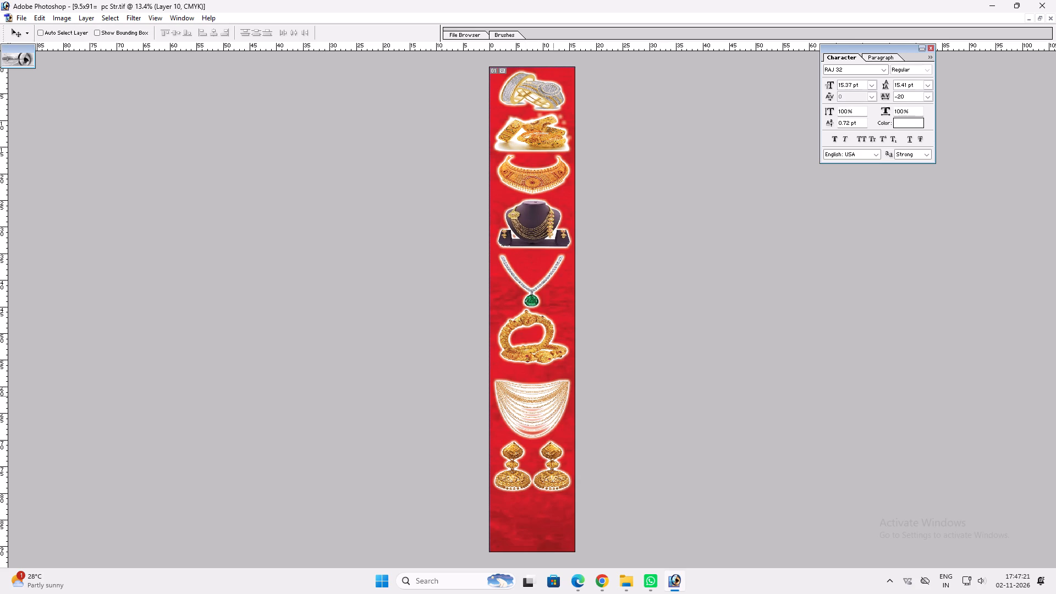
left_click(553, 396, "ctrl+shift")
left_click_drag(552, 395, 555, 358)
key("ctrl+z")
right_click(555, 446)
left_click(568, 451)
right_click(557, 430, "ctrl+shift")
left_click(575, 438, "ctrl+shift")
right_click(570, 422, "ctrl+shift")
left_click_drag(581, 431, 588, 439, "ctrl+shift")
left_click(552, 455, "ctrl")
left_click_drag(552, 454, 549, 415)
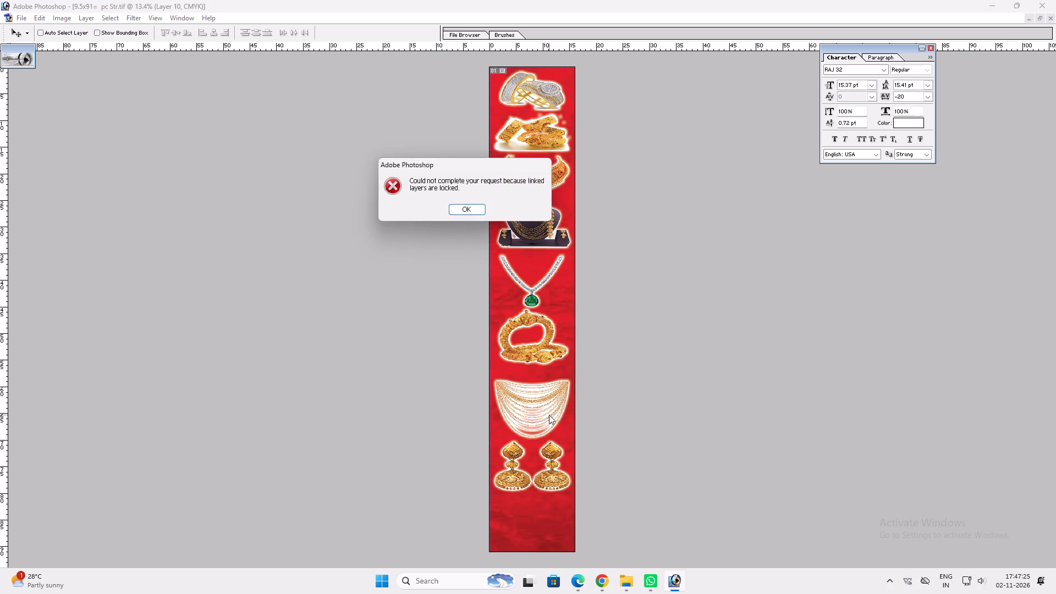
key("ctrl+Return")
Link the earrings, multi-strand necklace and large bangles layers without the locked background, and move them slightly down together.
right_click(548, 454, "ctrl+shift")
left_click(559, 463, "ctrl+shift")
right_click(552, 452, "ctrl+shift")
left_click(555, 456, "ctrl+shift")
left_click_drag(554, 456, 552, 439)
key("ctrl+z")
left_click(556, 393, "ctrl+shift")
left_click_drag(556, 393, 555, 382)
key("ctrl+z")
left_click(548, 359, "ctrl+shift")
left_click_drag(546, 358, 546, 365)
Link the green pendant necklace, bust necklace and choker layers with the other linked jewellery, undoing the test moves.
left_click(529, 304, "ctrl+shift")
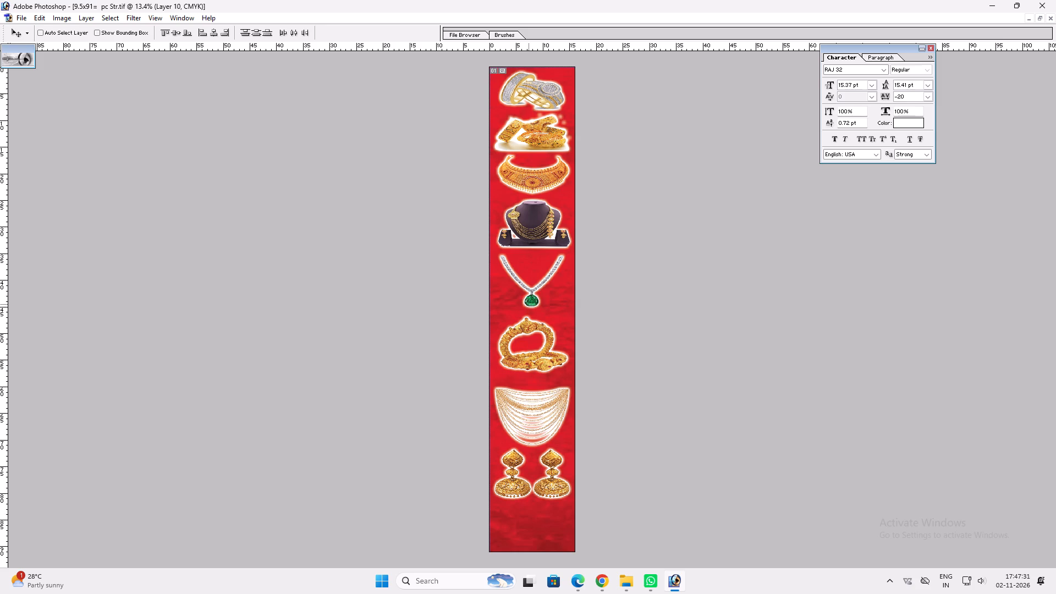
left_click_drag(529, 304, 529, 319)
key("ctrl+z")
left_click(540, 234, "ctrl+shift")
left_click_drag(540, 234, 537, 246)
key("ctrl+z")
left_click(533, 183, "ctrl+shift")
left_click_drag(533, 183, 536, 197)
key("ctrl+z")
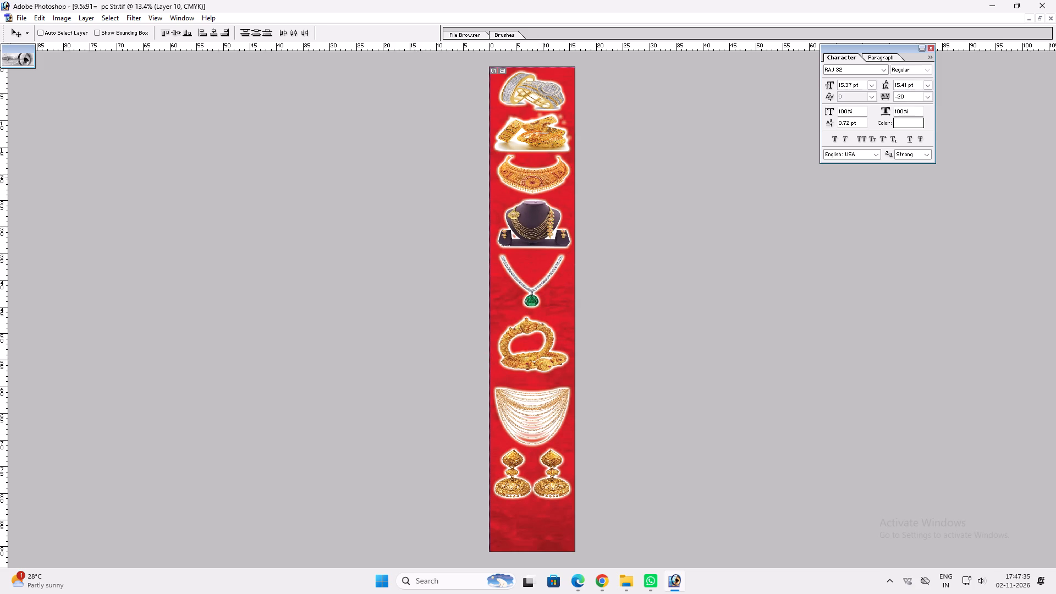
left_click(538, 183, "ctrl")
left_click_drag(537, 183, 534, 175)
key("ctrl+z")
Delete the gold bangles image layer second from the top of the strip.
left_click(544, 145, "ctrl")
key("alt+l")
key("alt+l")
key("alt+l")
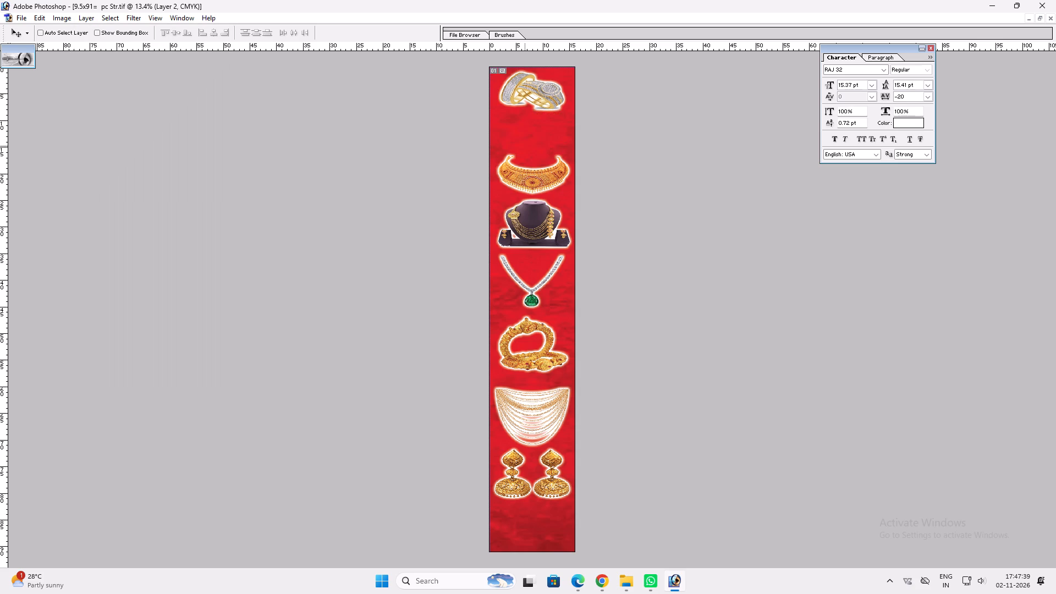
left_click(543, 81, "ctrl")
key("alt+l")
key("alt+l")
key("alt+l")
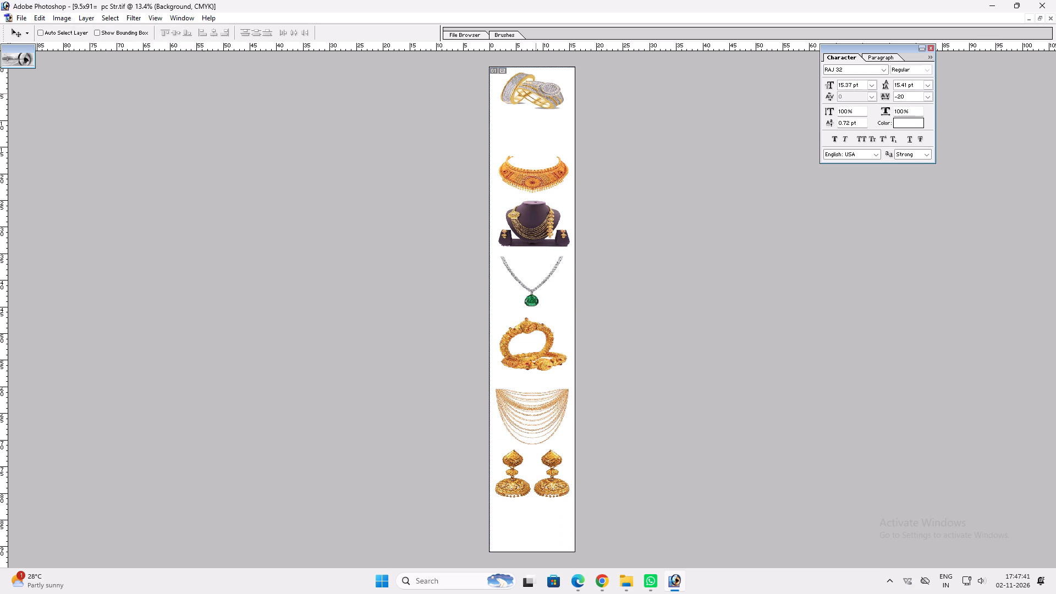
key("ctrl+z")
Delete the diamond rings image layer at the top of the strip.
left_click(554, 100, "ctrl")
key("alt+l")
key("alt+l")
key("alt+l")
key("v")
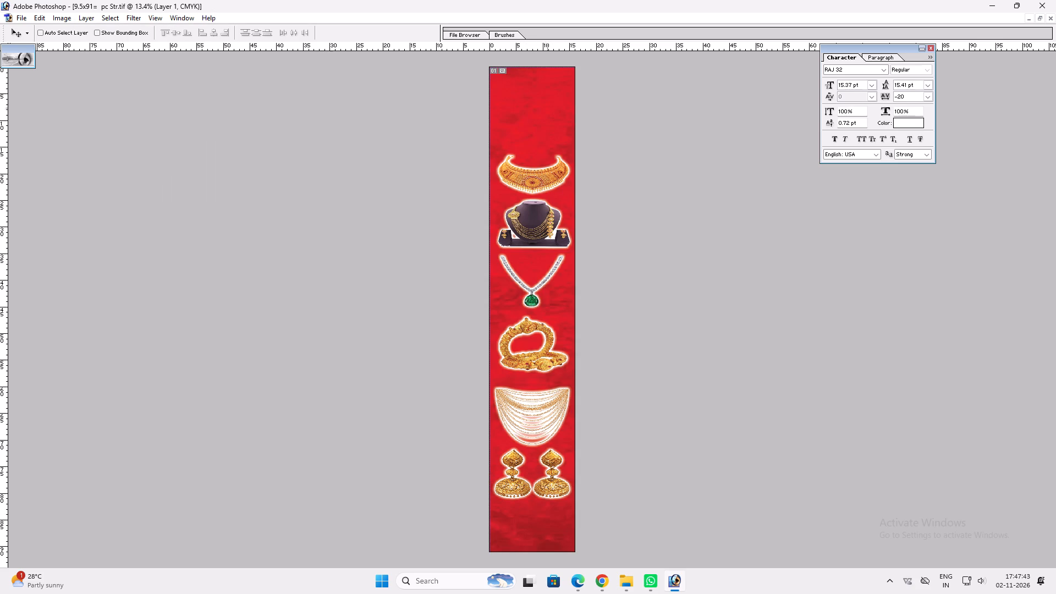
Free-transform the linked jewellery images, stretching them vertically to fill the strip and narrowing them to about 96.5% width.
left_click(534, 205, "ctrl")
key("ctrl+t")
left_click_drag(547, 153, 542, 106, "alt+shift")
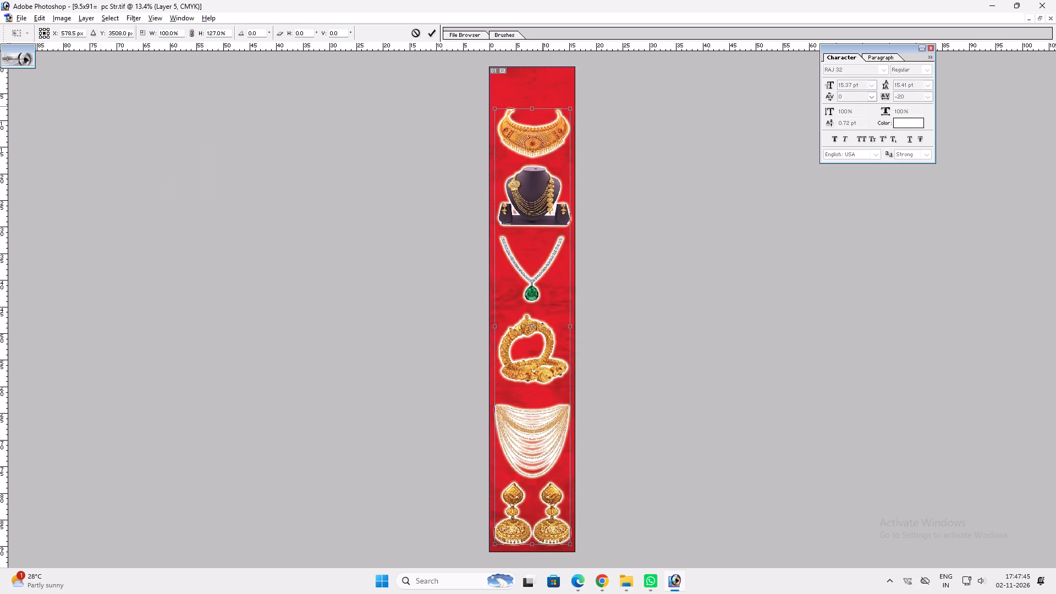
left_click_drag(542, 106, 543, 97, "alt+shift")
left_click_drag(543, 101, 543, 81, "shift")
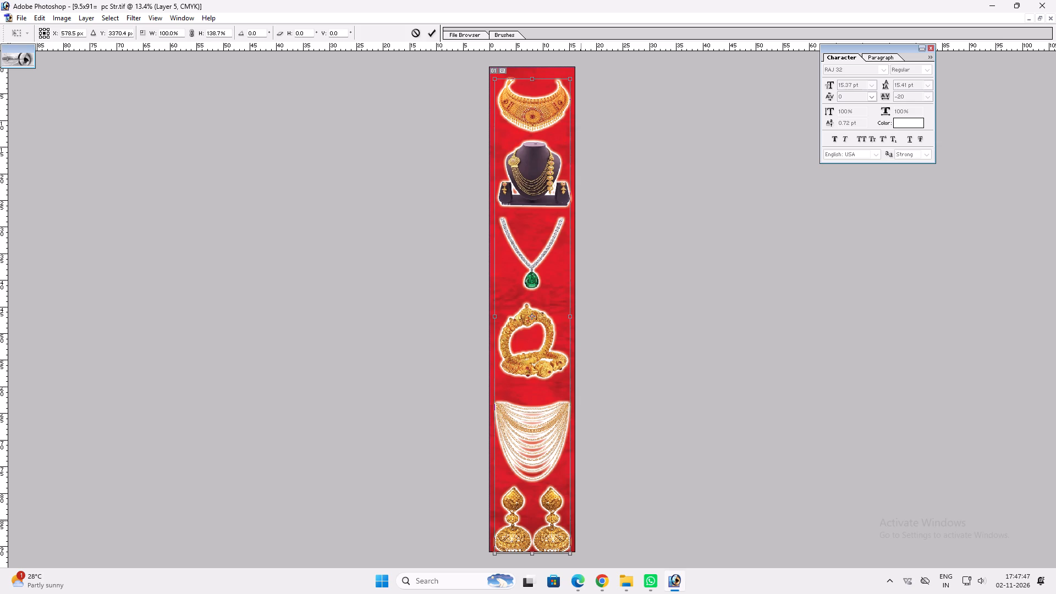
left_click_drag(571, 552, 566, 544, "alt+shift")
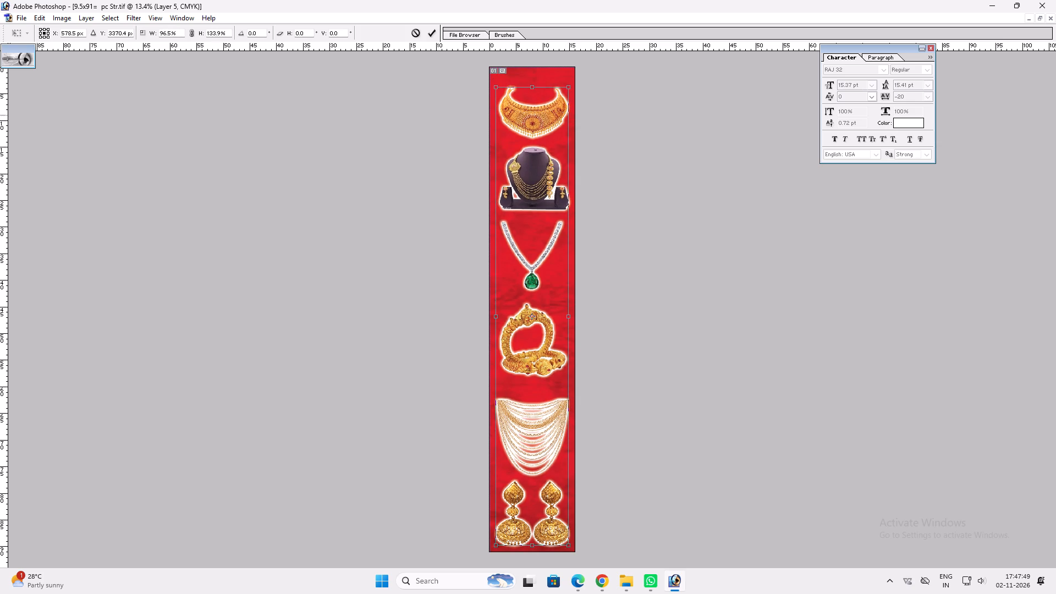
left_click_drag(527, 90, 533, 81, "shift")
key("Return")
Save the strip as a new TIFF named 16x91= 1 pc Str in the jagmadba Jwelers folder.
key("ctrl+shift+s")
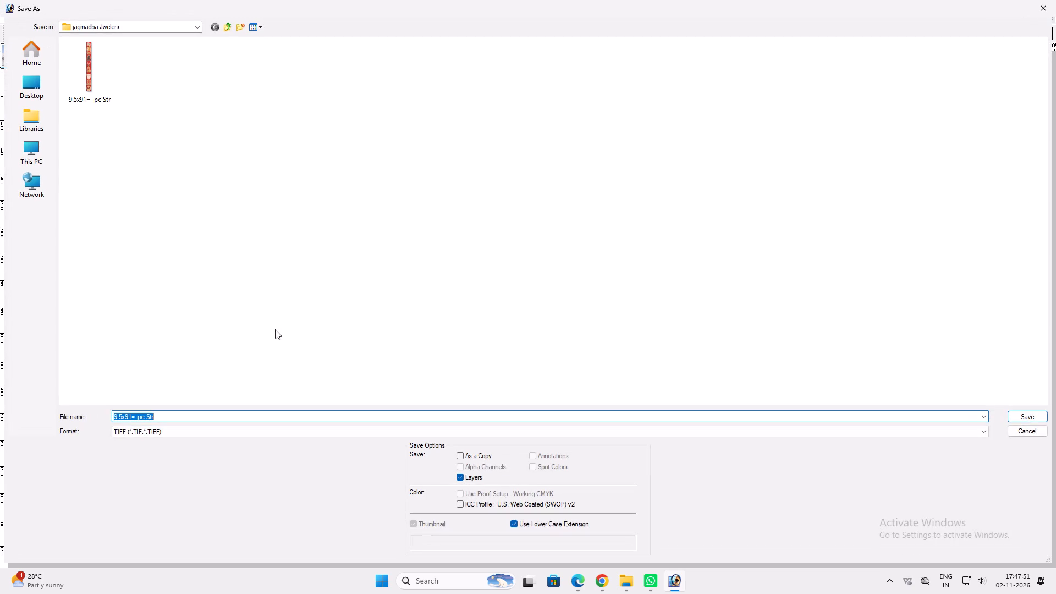
key("1")
key("6")
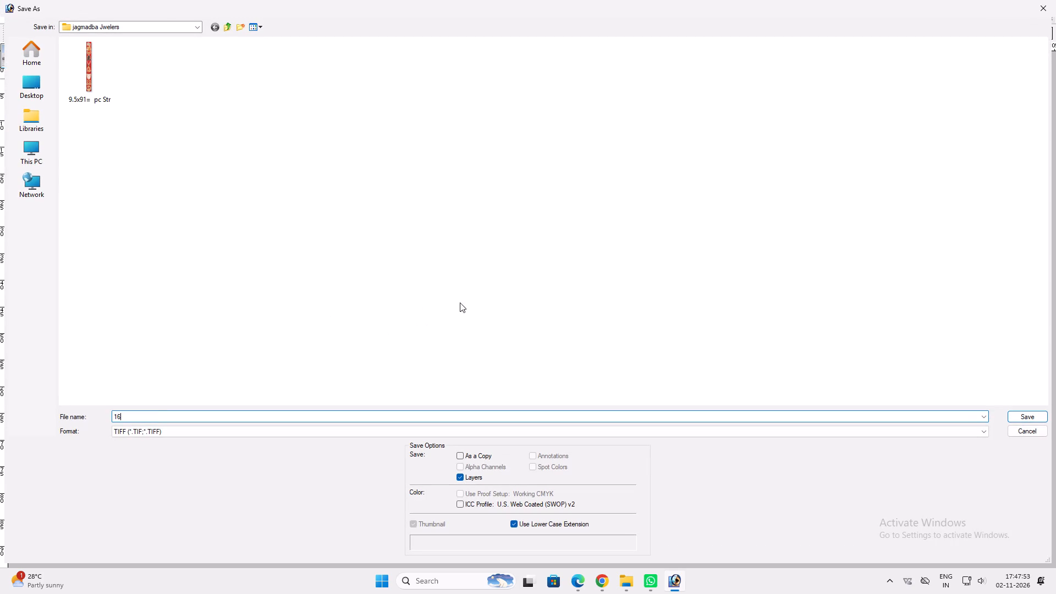
key("x")
key("9")
type("1= 1 pc Str")
key("space")
key("Return")
key("Return")
key("Return")
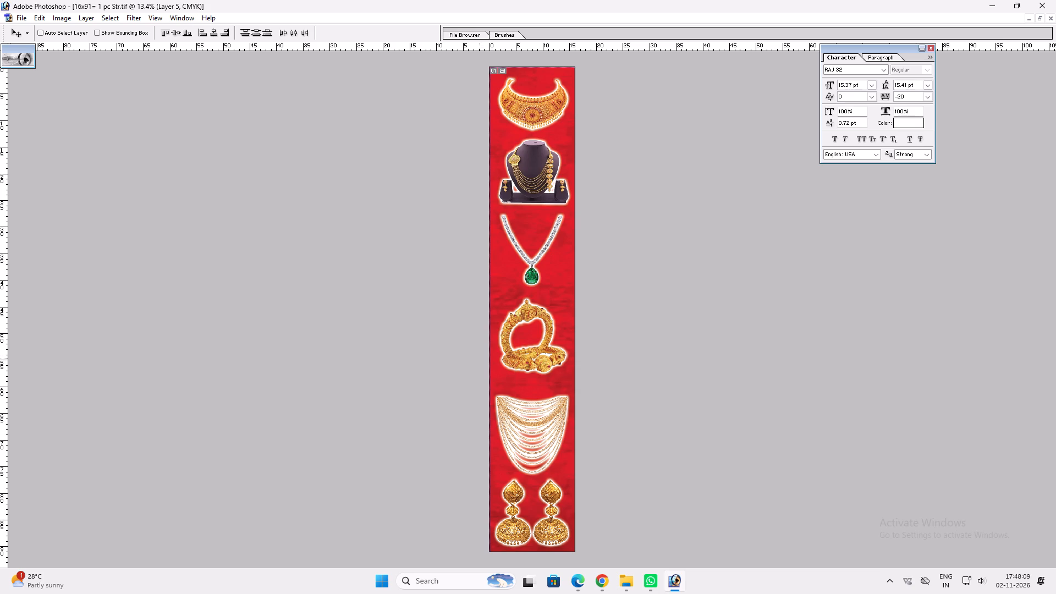
Switch to File Explorer and search the 2026 folder on Local Disk (H:) for jag.
key("f")
key("f")
key("f")
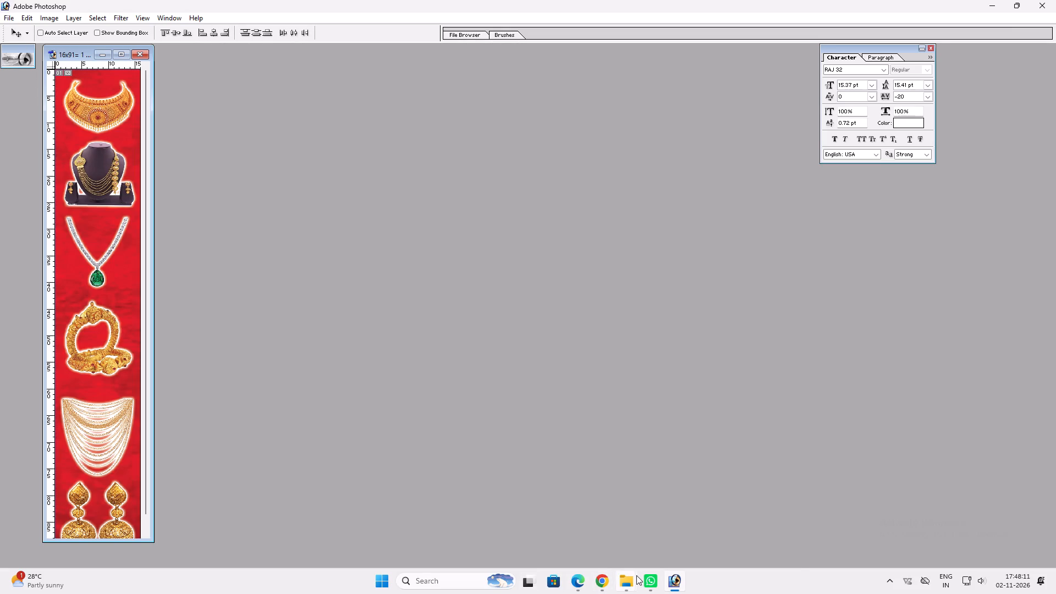
left_click(622, 572)
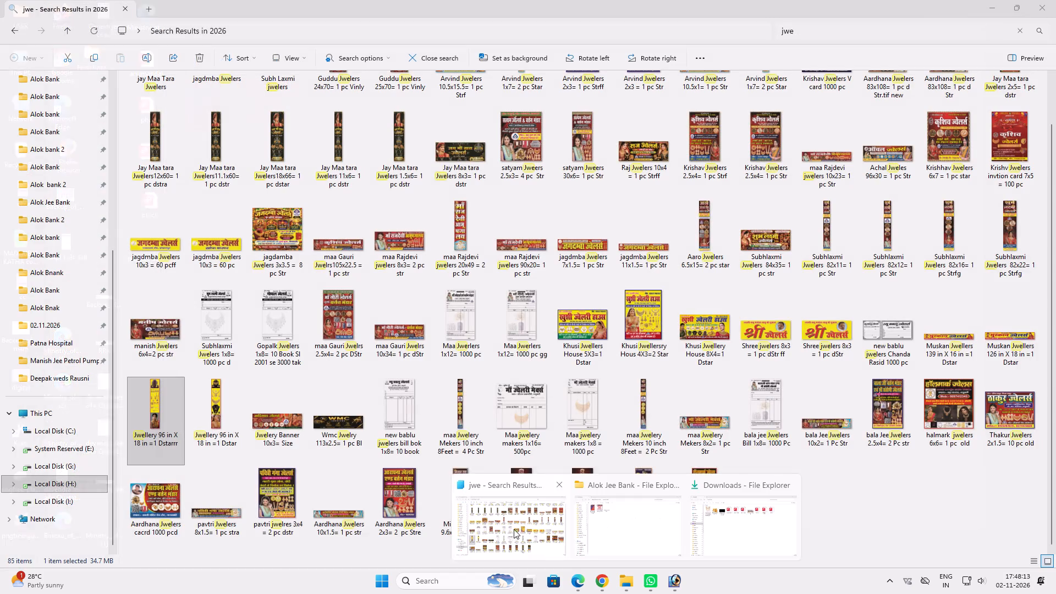
left_click(514, 529)
scroll(584, 308, "up", 5)
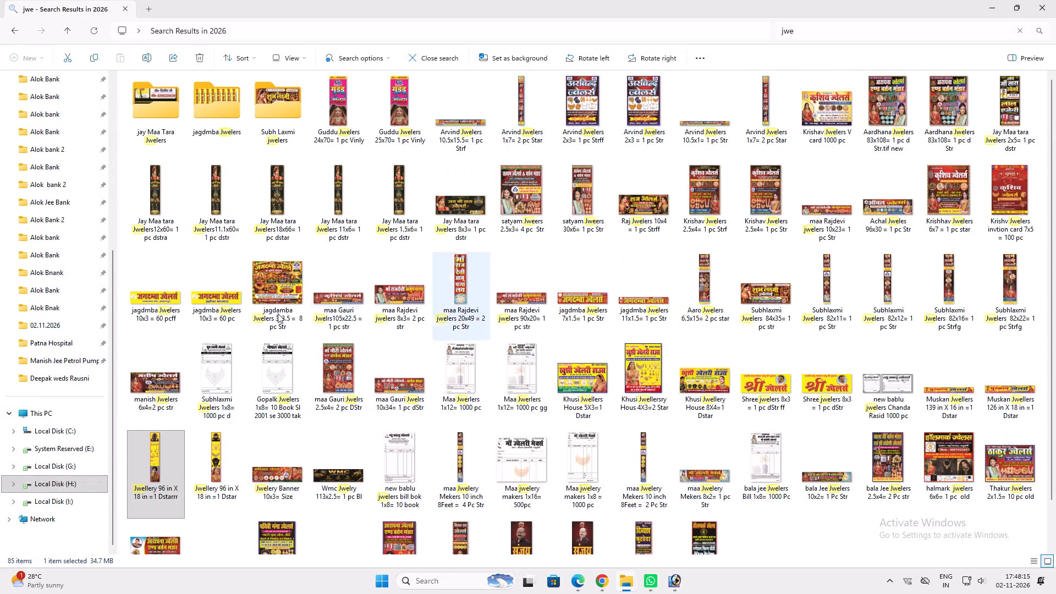
left_click(80, 484)
double_click(159, 103)
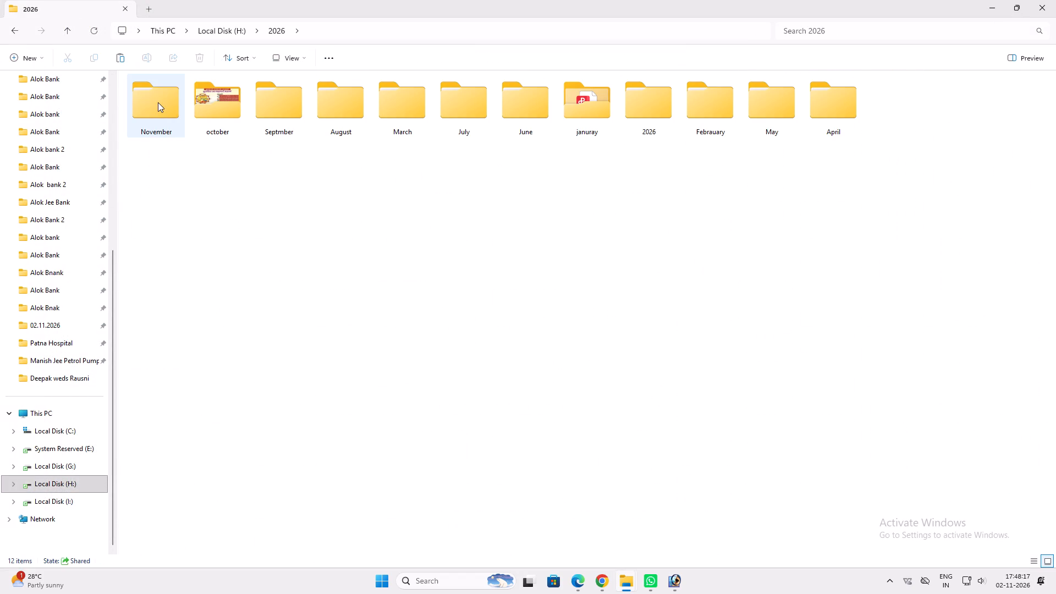
left_click(818, 35)
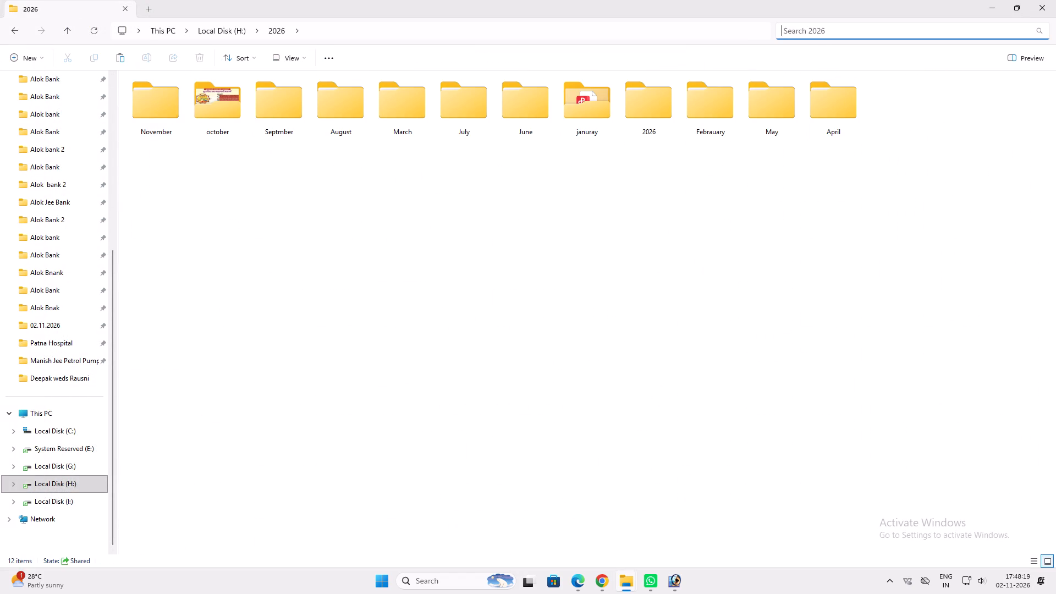
type("jag")
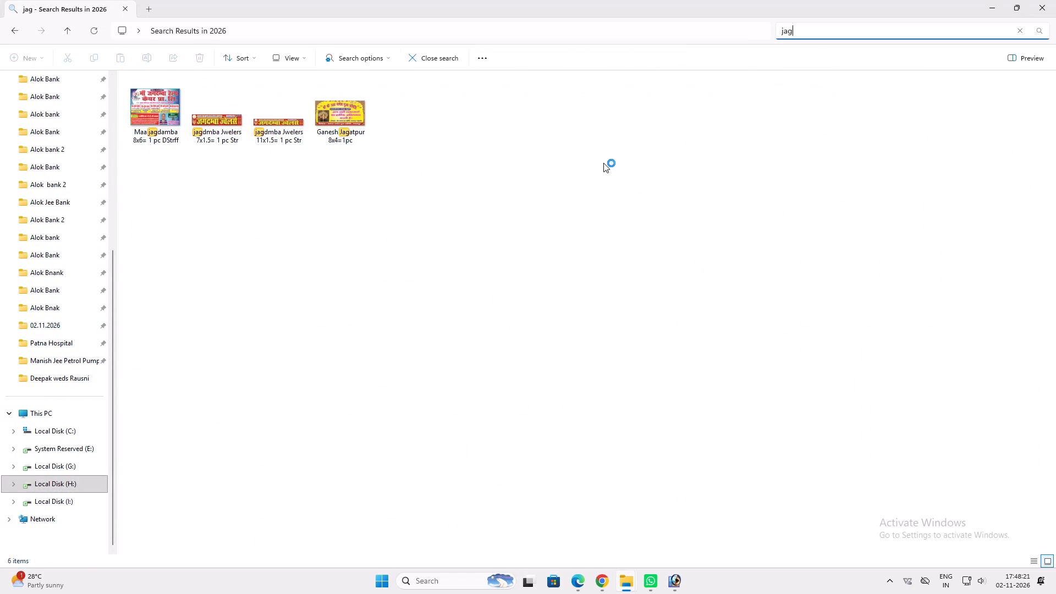
Switch to Photoshop and create a white CMYK document 44 inches wide and 36 pixels high at 72 pixels/inch.
left_click(672, 568)
key("ctrl+n")
key("Tab")
key("Tab")
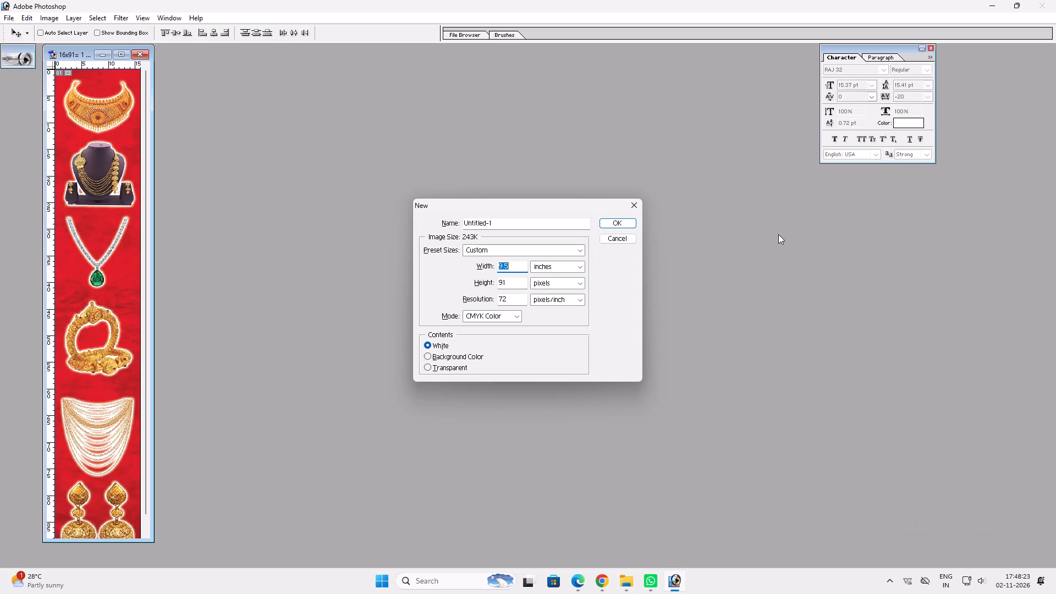
key("4")
key("8")
key("Tab")
key("Tab")
type("36")
key("Tab")
key("Tab")
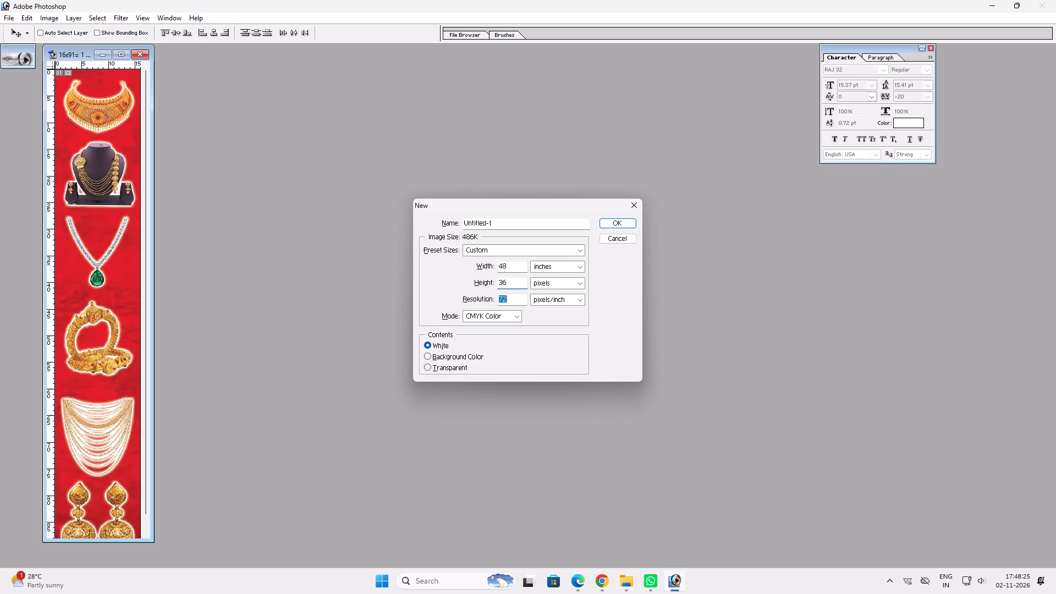
key("shift+Tab")
key("shift+Tab")
key("shift+Tab")
key("shift+Tab")
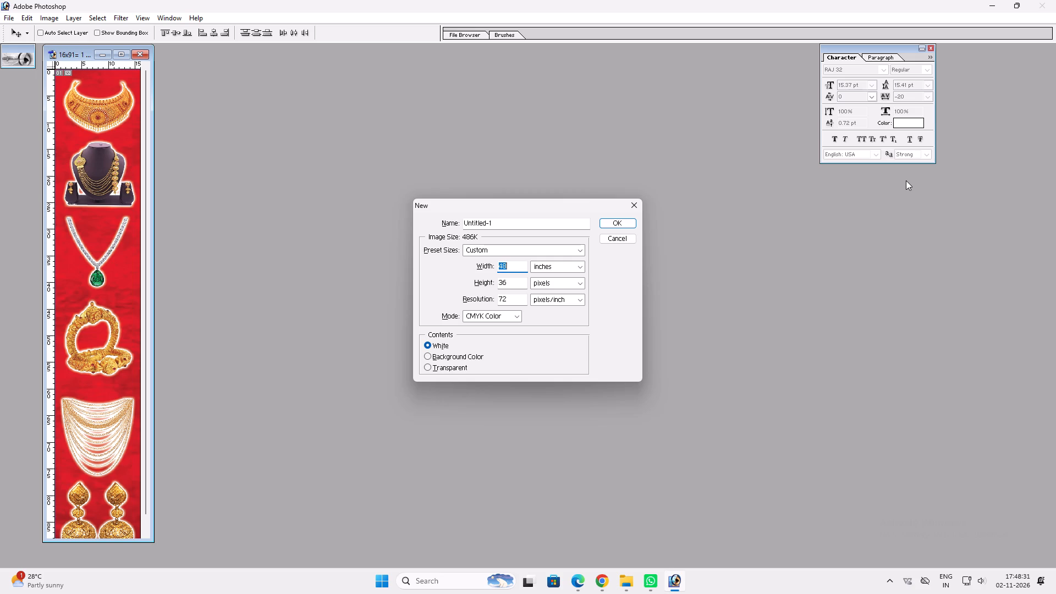
type("44")
key("Tab")
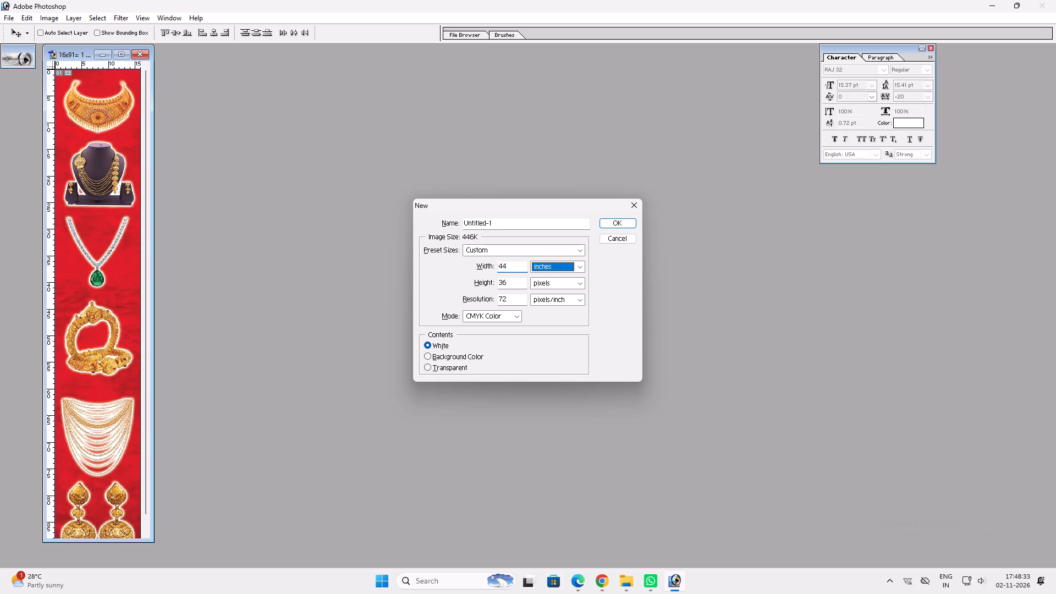
key("Tab")
key("Return")
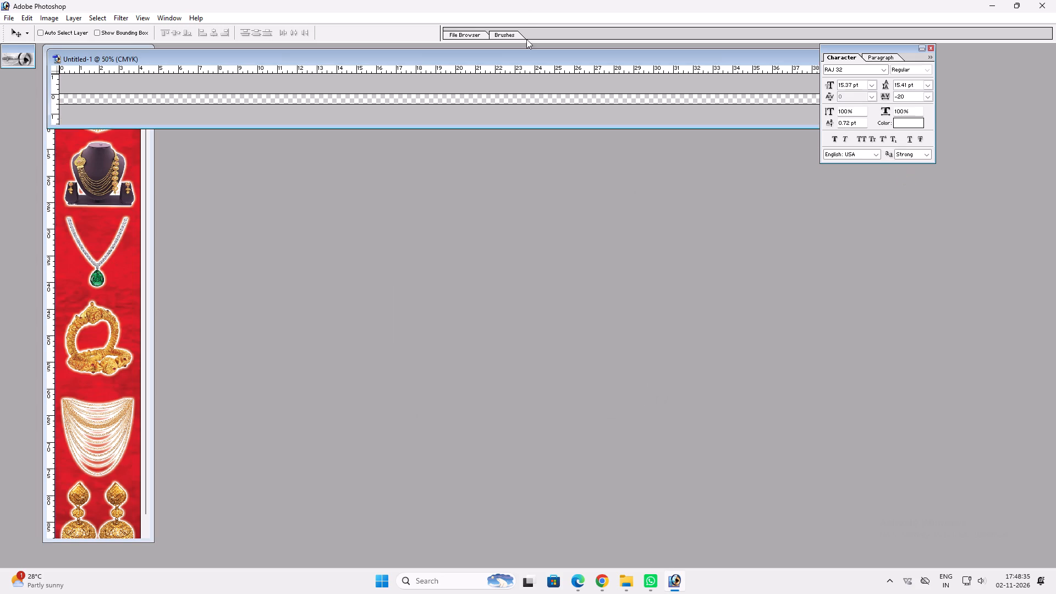
Resize the new document's height to 36 inches, keeping its width at 44 inches.
double_click(497, 62)
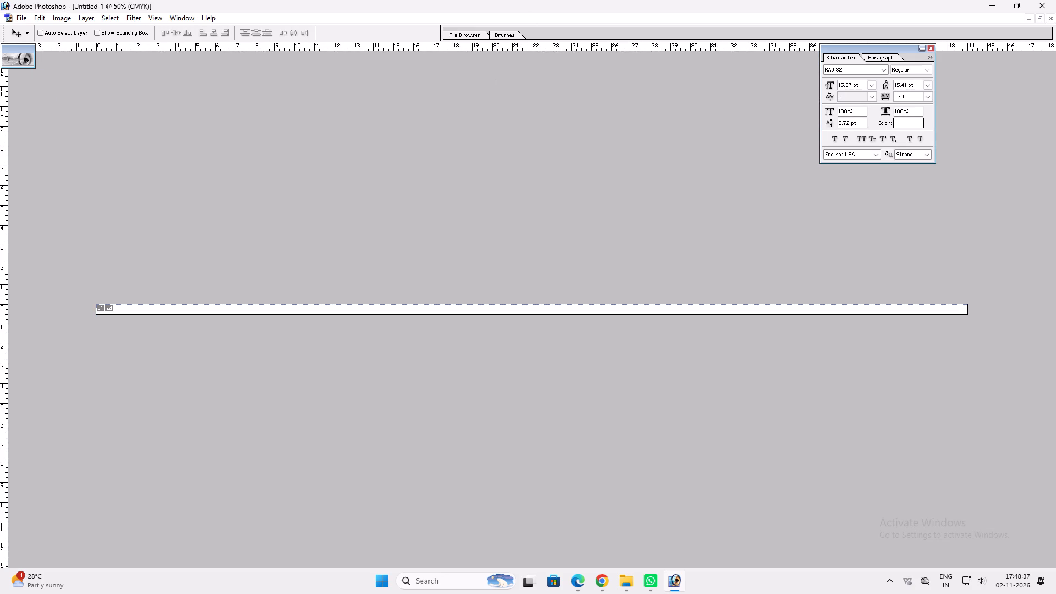
key("alt+i")
key("alt+i")
key("Tab")
key("Tab")
key("Tab")
key("Tab")
key("Tab")
key("Tab")
key("3")
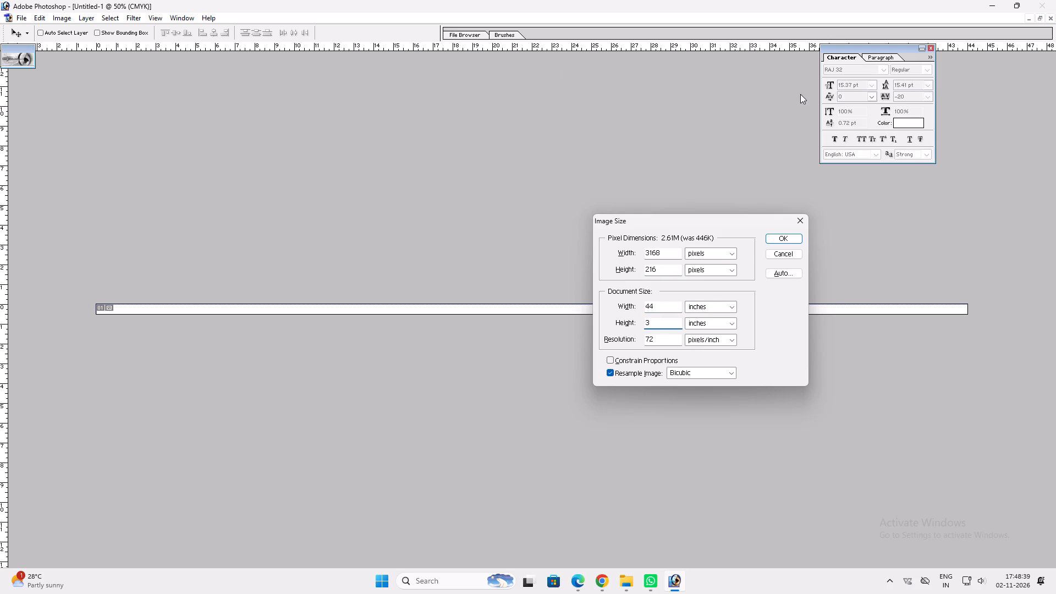
key("6")
key("ctrl+Return")
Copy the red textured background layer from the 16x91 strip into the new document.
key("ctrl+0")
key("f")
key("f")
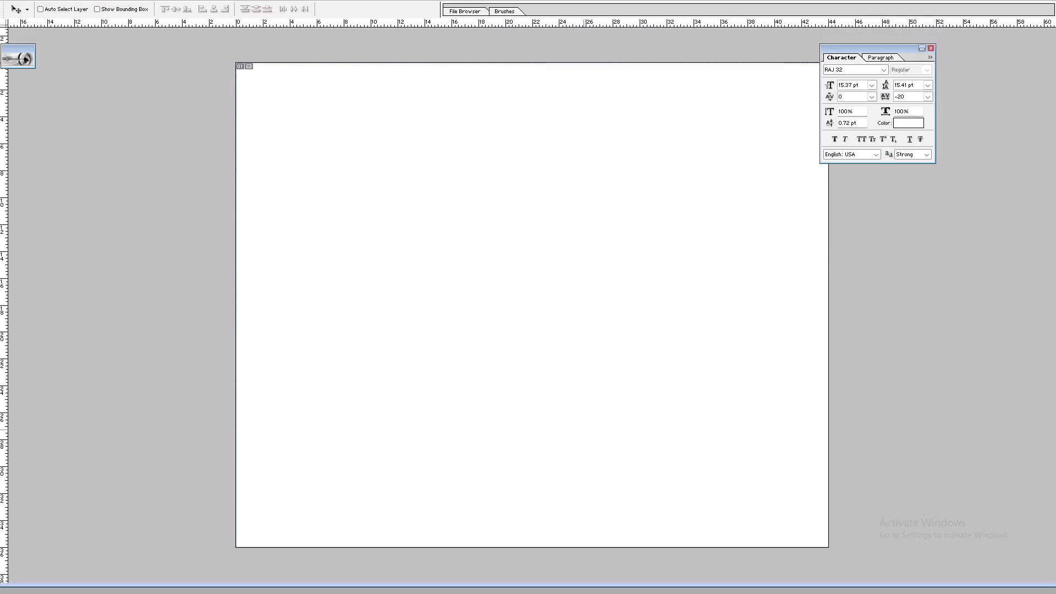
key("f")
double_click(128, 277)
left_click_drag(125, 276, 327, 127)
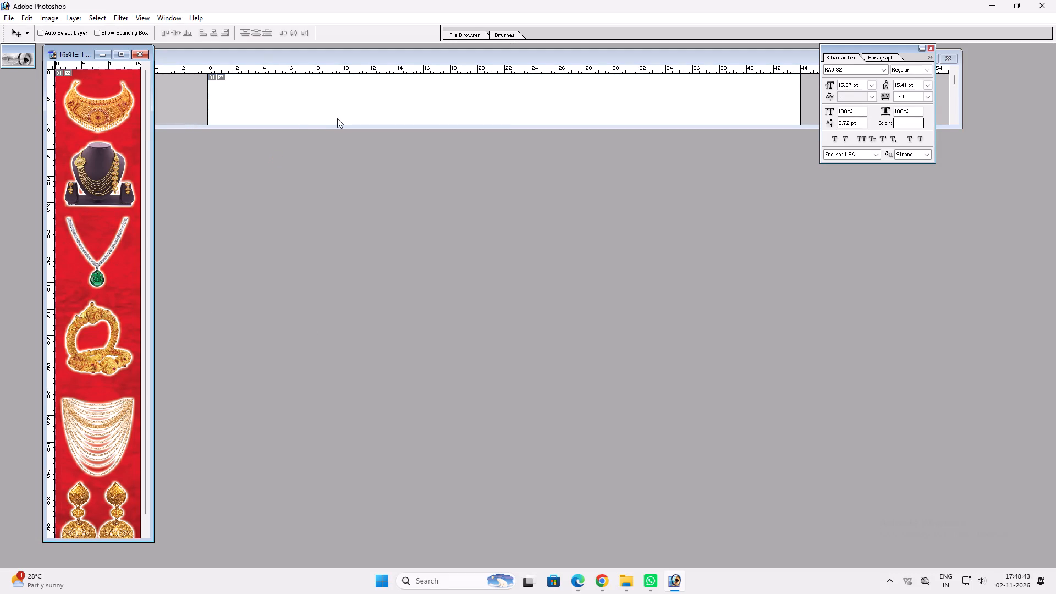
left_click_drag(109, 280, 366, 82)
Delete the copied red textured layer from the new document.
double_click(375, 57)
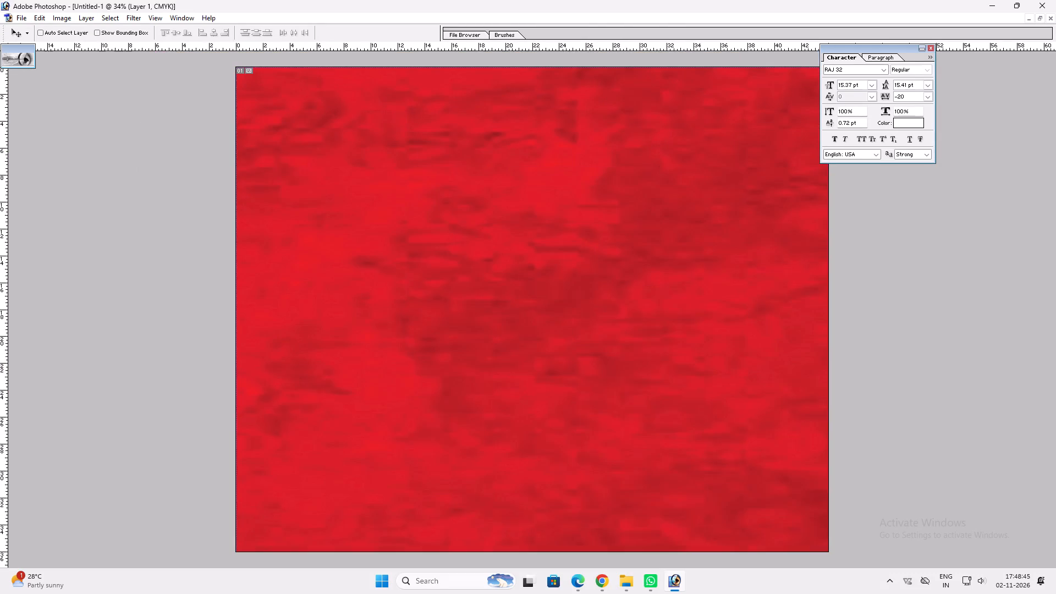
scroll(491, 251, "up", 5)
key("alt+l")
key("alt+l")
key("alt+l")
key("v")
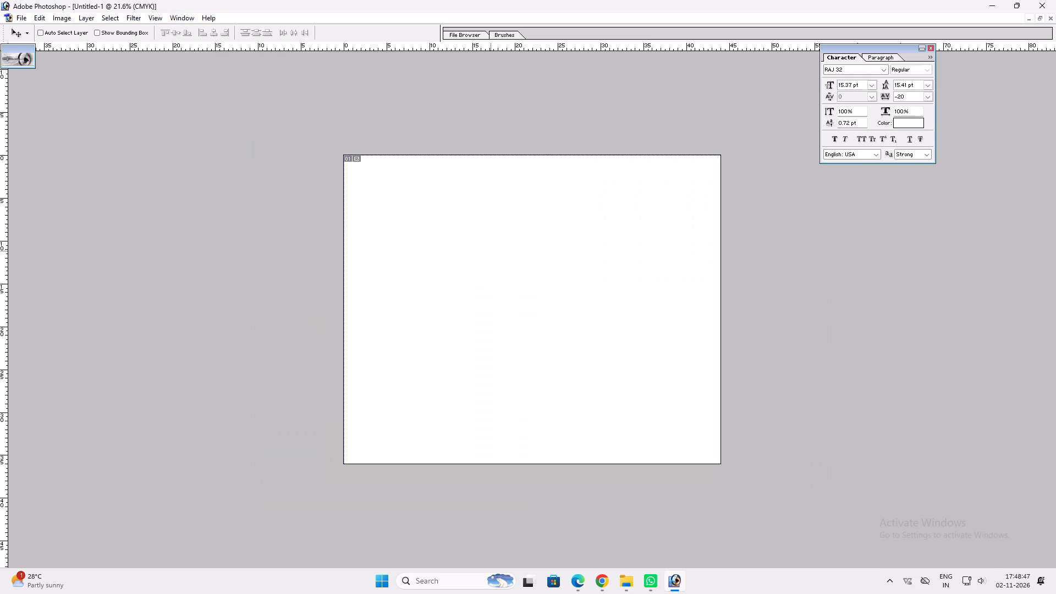